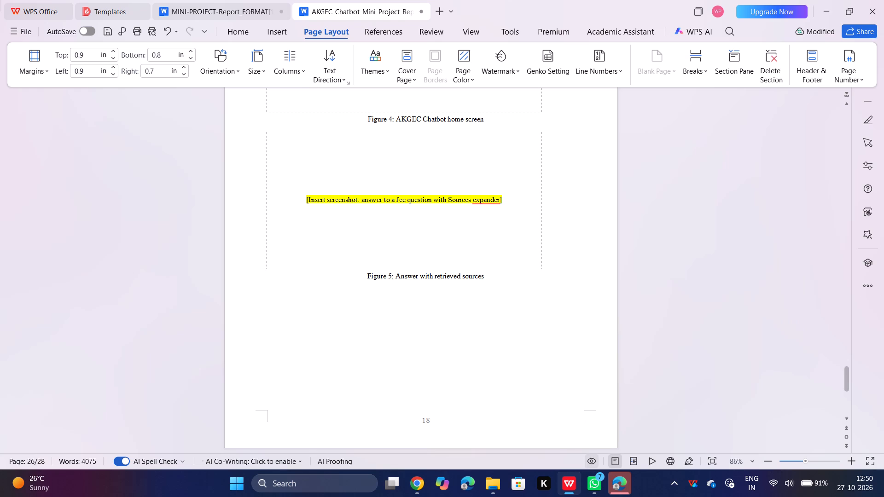
Review the screenshot placeholders and figure captions in the Snapshots chapter, through to the start of the Conclusion chapter.
scroll(415, 280, up, 3)
scroll(415, 280, down, 1)
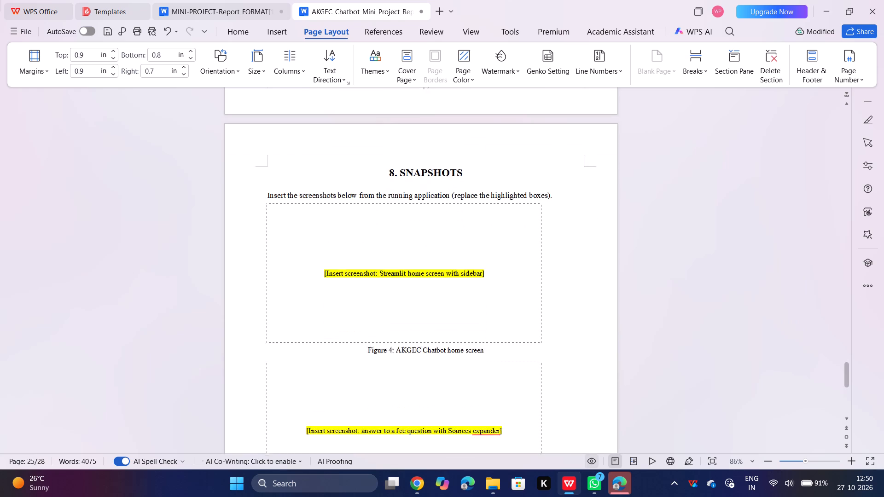
scroll(415, 280, down, 2)
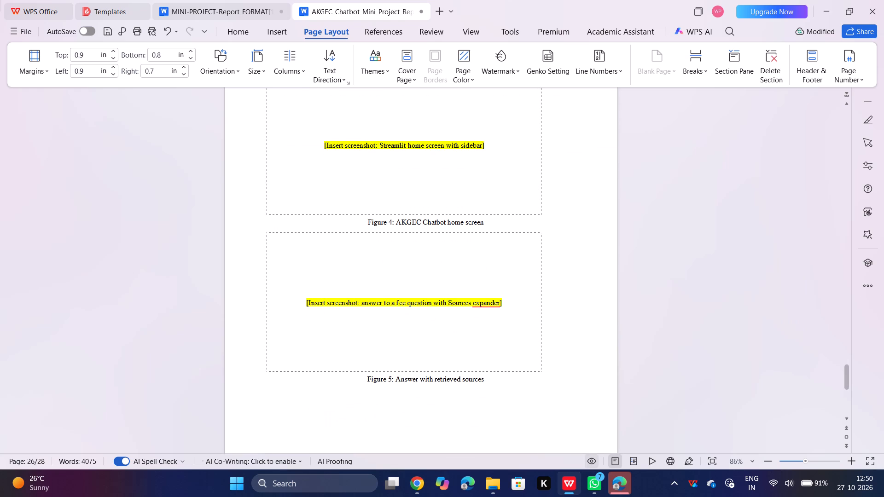
scroll(428, 339, down, 2)
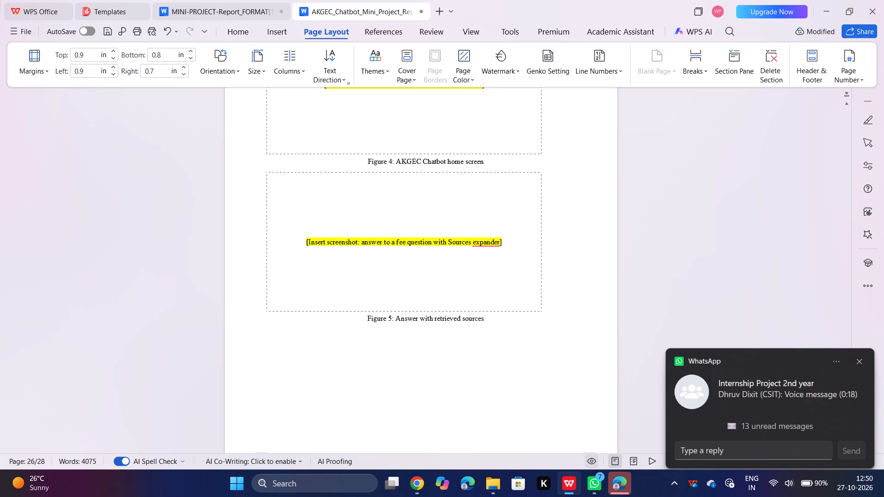
scroll(471, 331, down, 3)
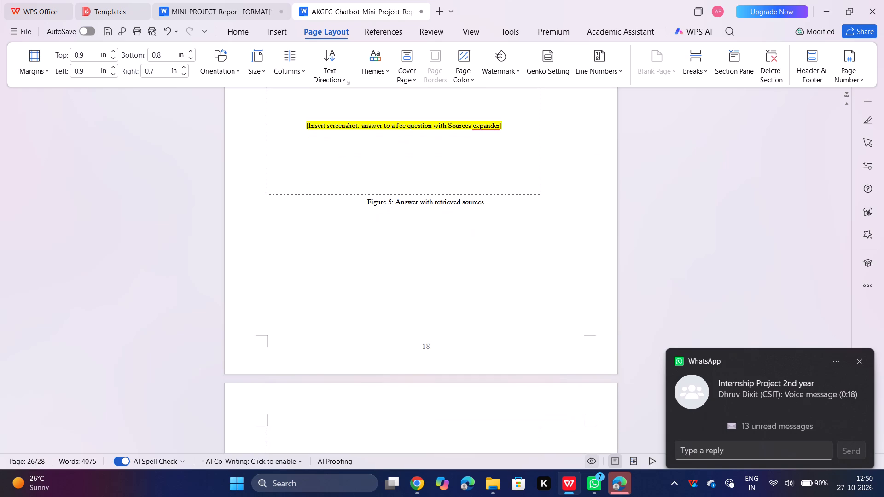
scroll(471, 331, down, 4)
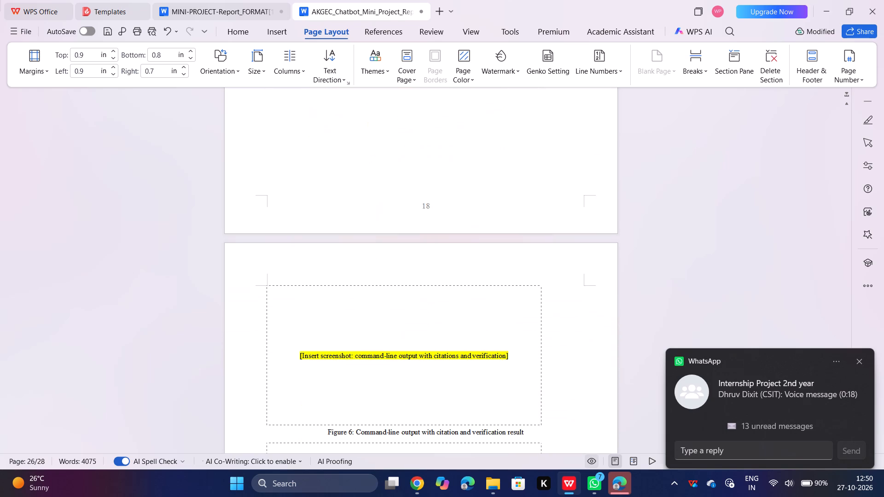
scroll(471, 331, down, 2)
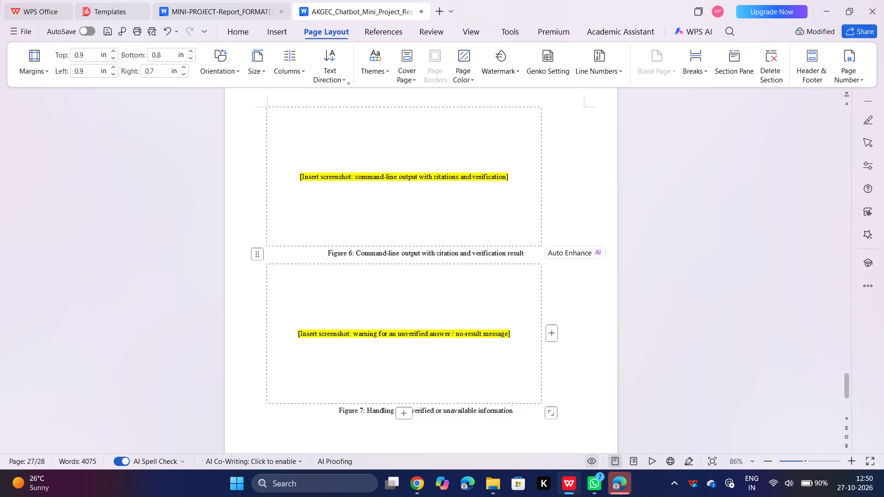
scroll(469, 433, down, 3)
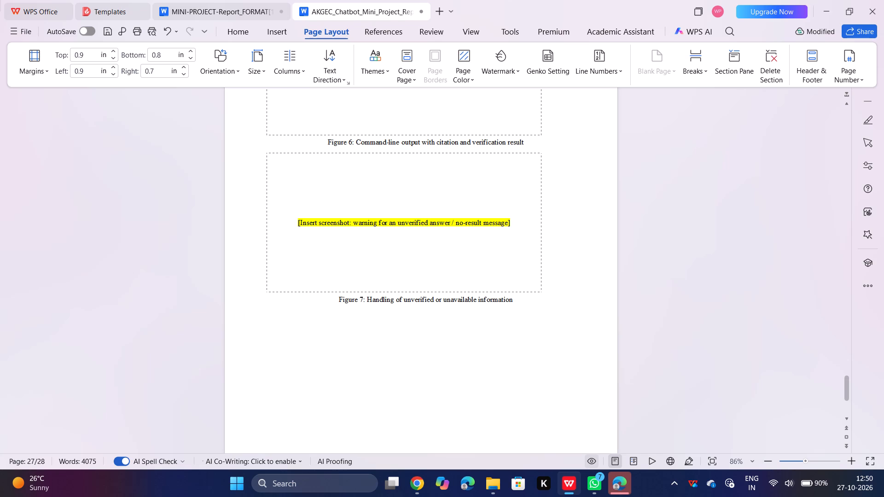
scroll(456, 312, down, 7)
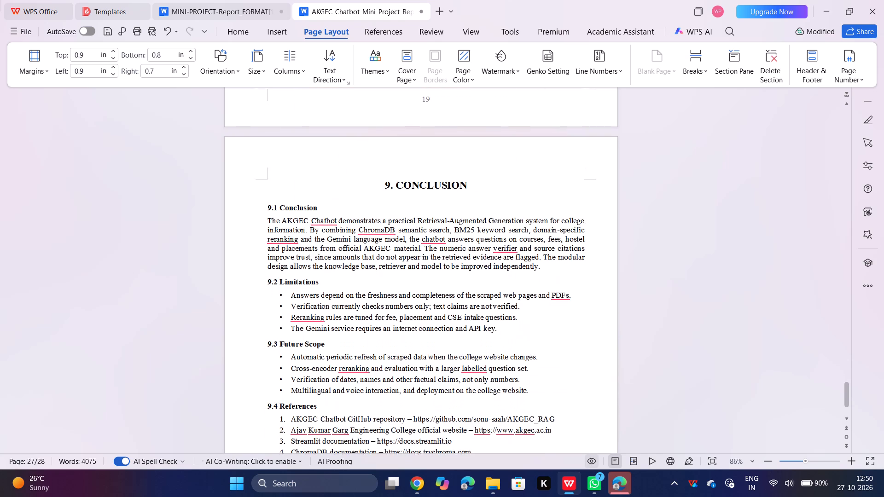
scroll(456, 312, up, 4)
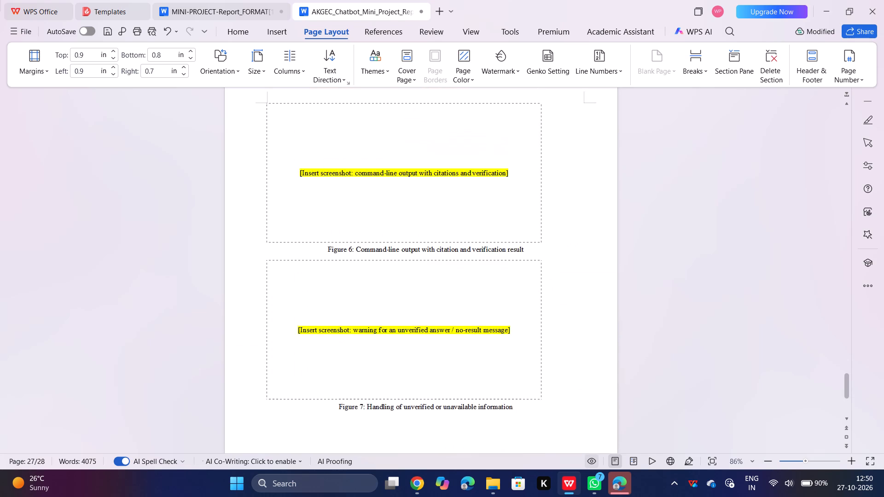
scroll(456, 312, down, 3)
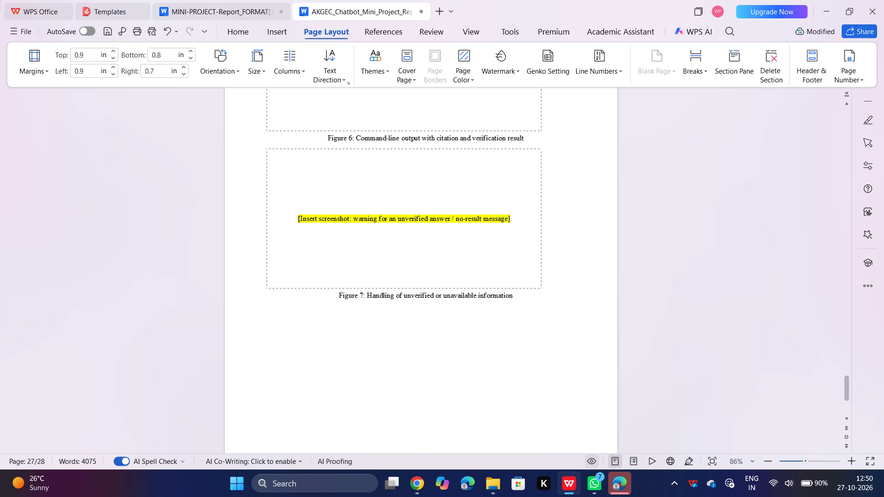
scroll(456, 312, up, 1)
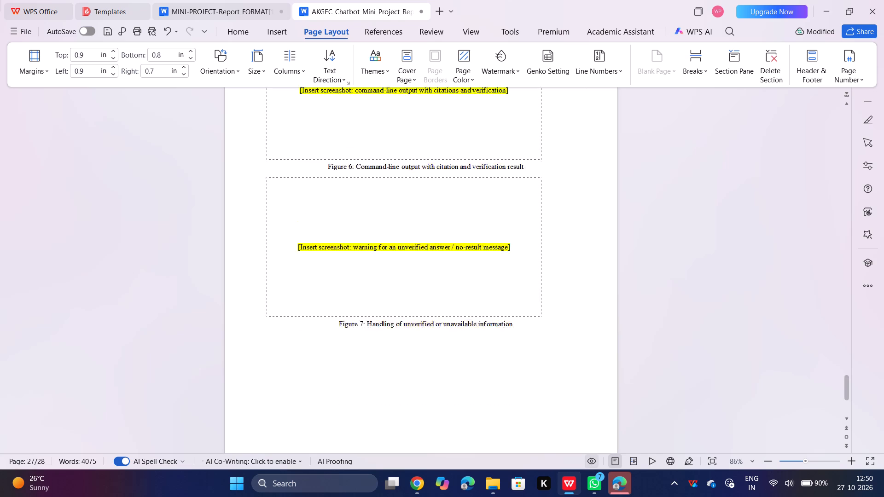
Check the report backwards from Test Result through section 6.5 to the Code chapter's repository structure table.
scroll(456, 312, up, 10)
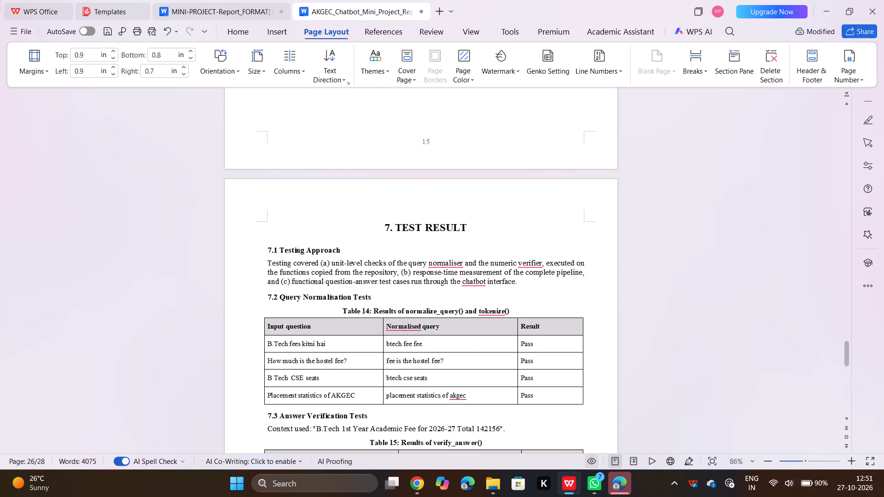
scroll(456, 312, up, 3)
scroll(456, 312, down, 3)
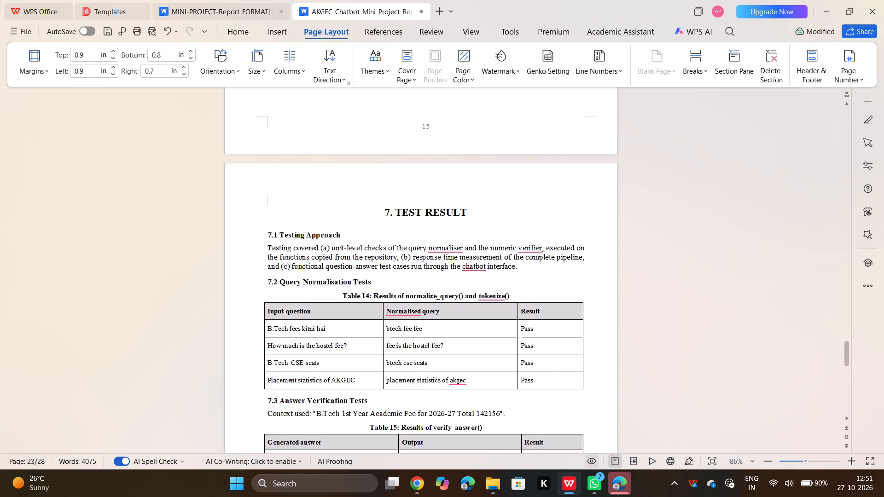
scroll(456, 312, up, 8)
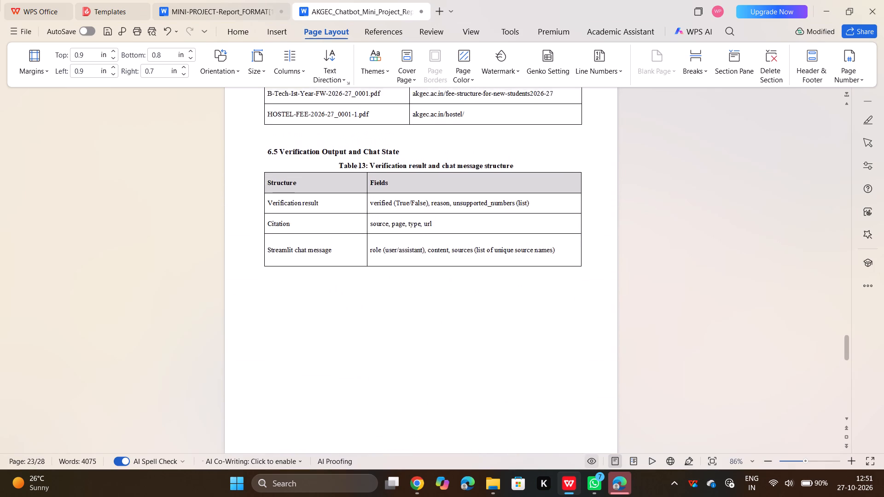
scroll(456, 312, up, 8)
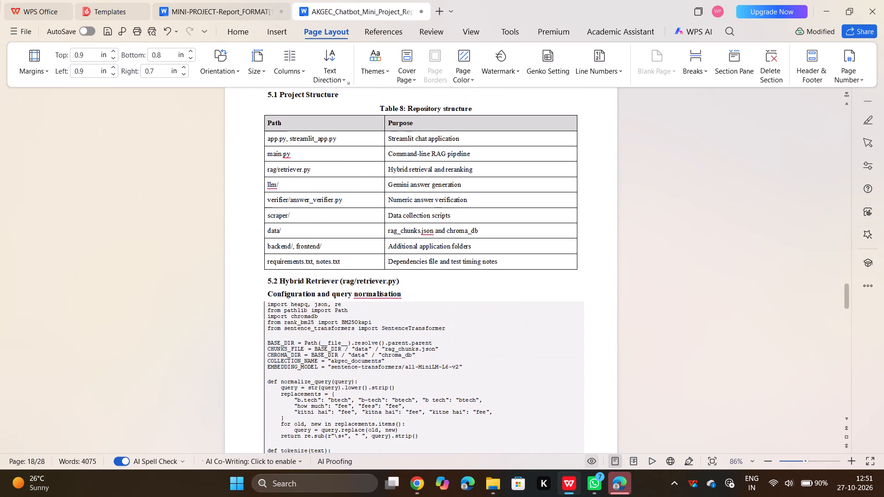
scroll(456, 312, up, 4)
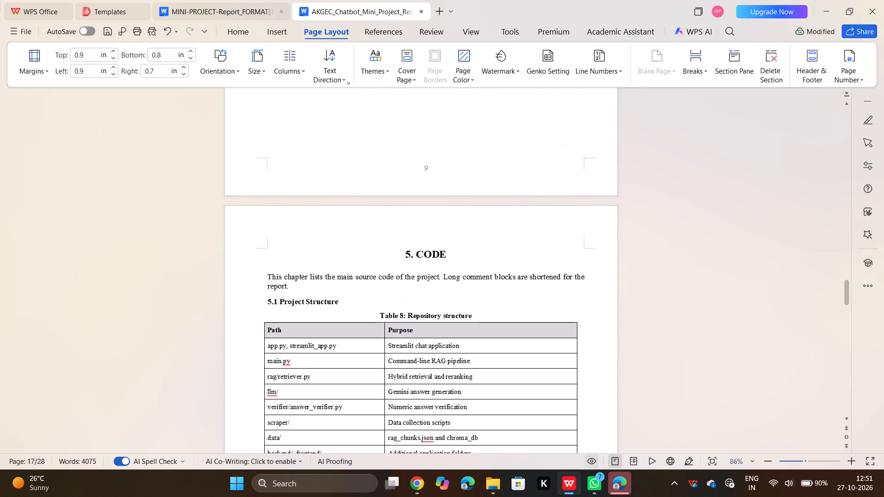
scroll(456, 312, up, 3)
scroll(456, 312, down, 1)
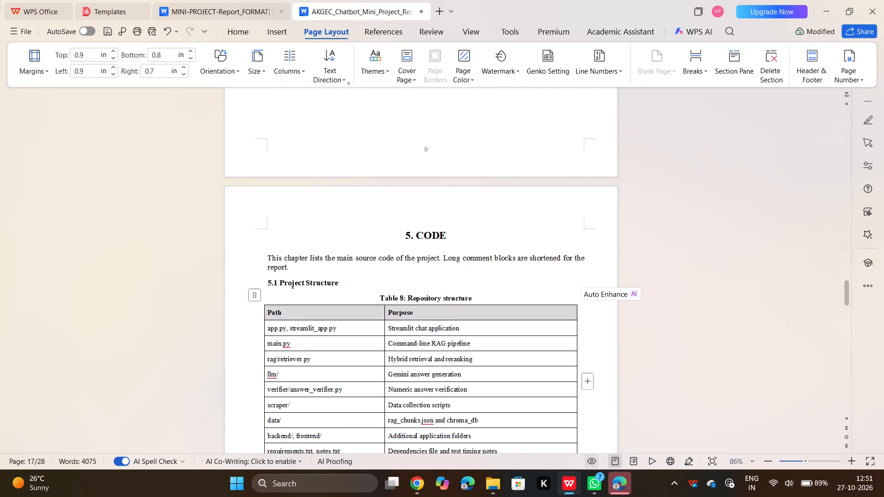
click(338, 328)
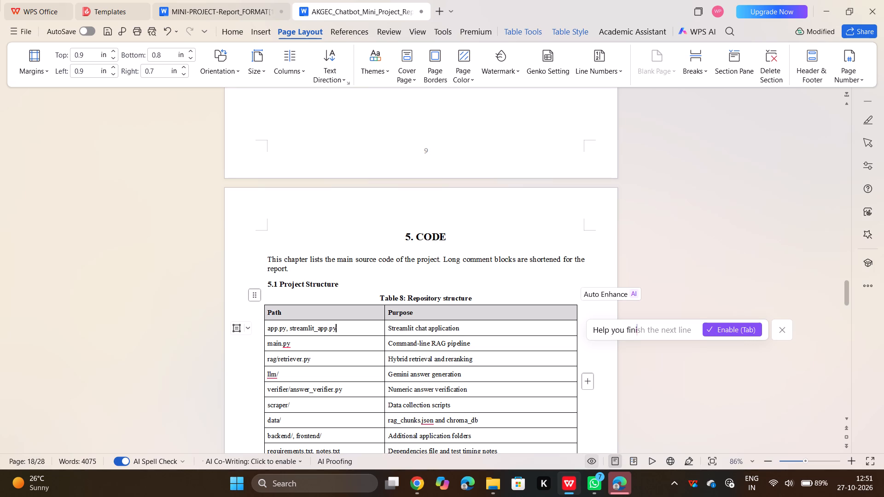
scroll(340, 369, down, 3)
scroll(340, 369, up, 5)
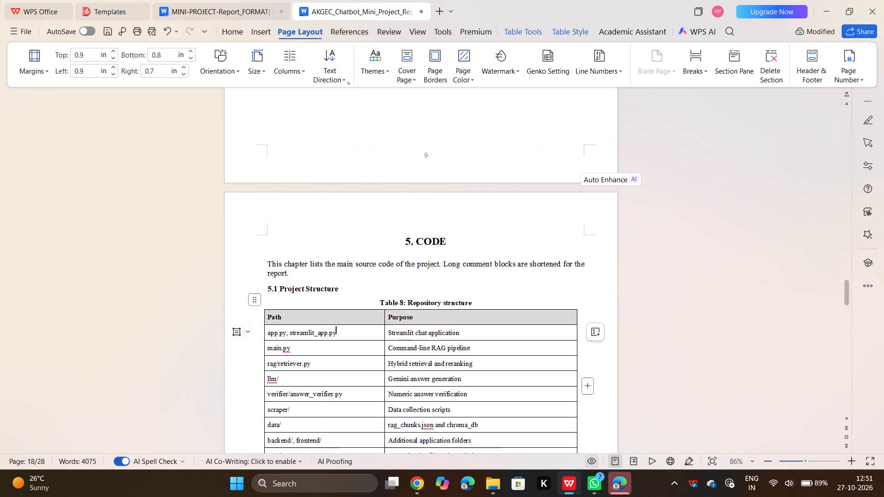
Examine the Entity Relationship Diagram chapter, the start of System Requirement Specification and the Main Modules section.
scroll(340, 369, up, 4)
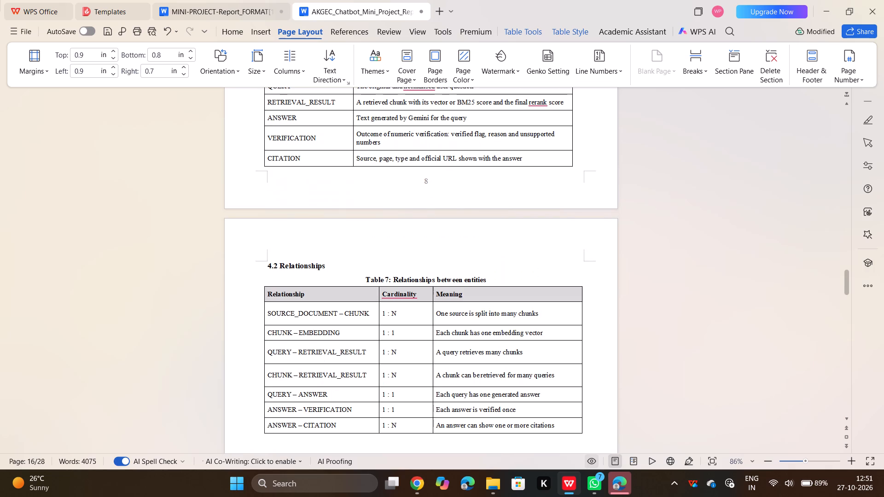
scroll(340, 369, up, 6)
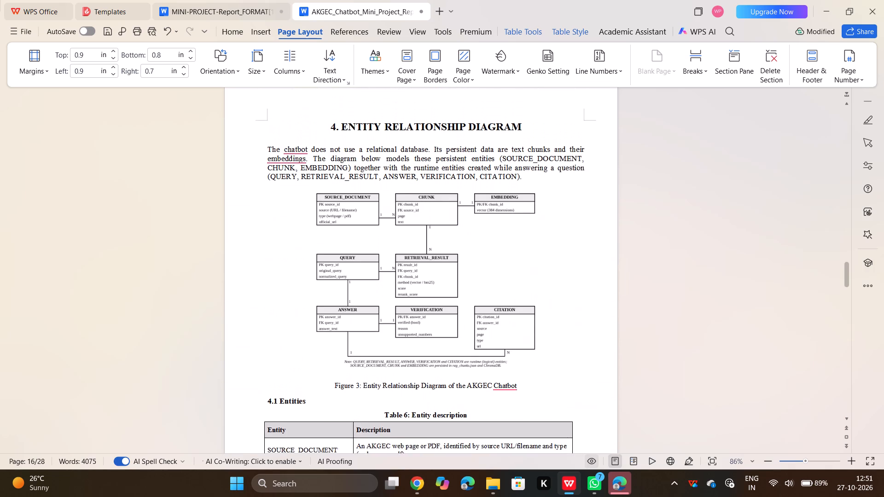
scroll(340, 369, up, 3)
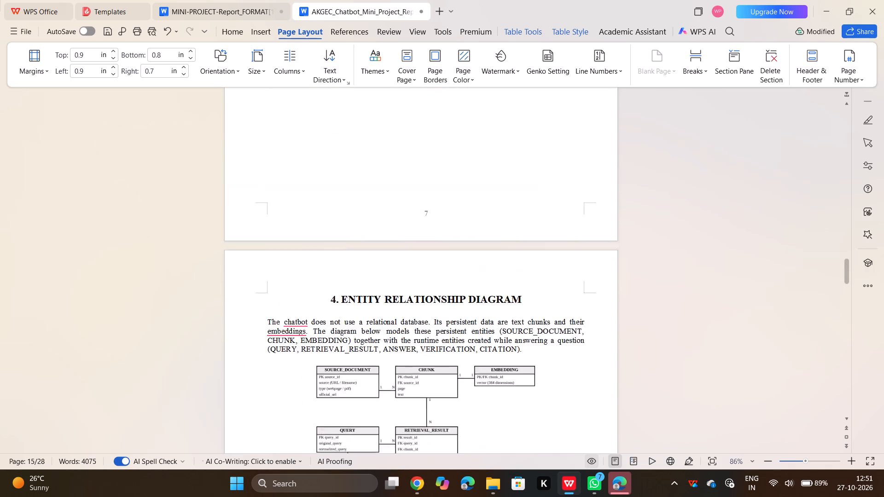
scroll(340, 369, up, 10)
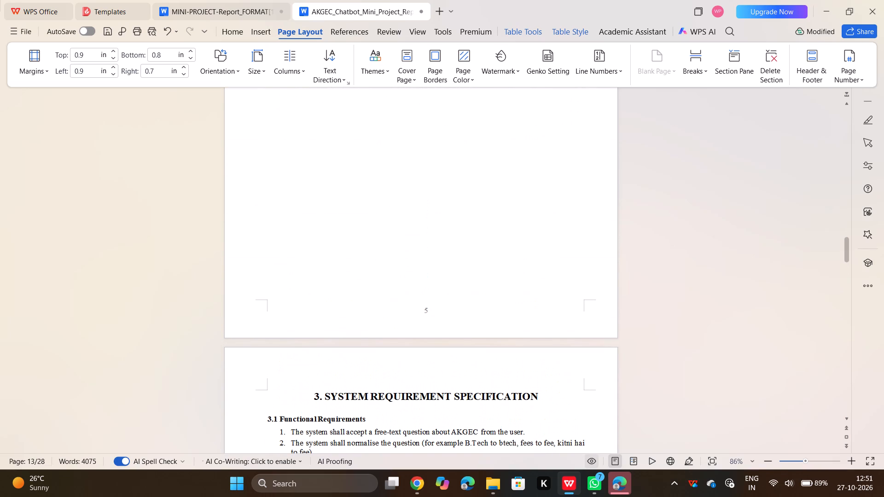
scroll(340, 369, up, 3)
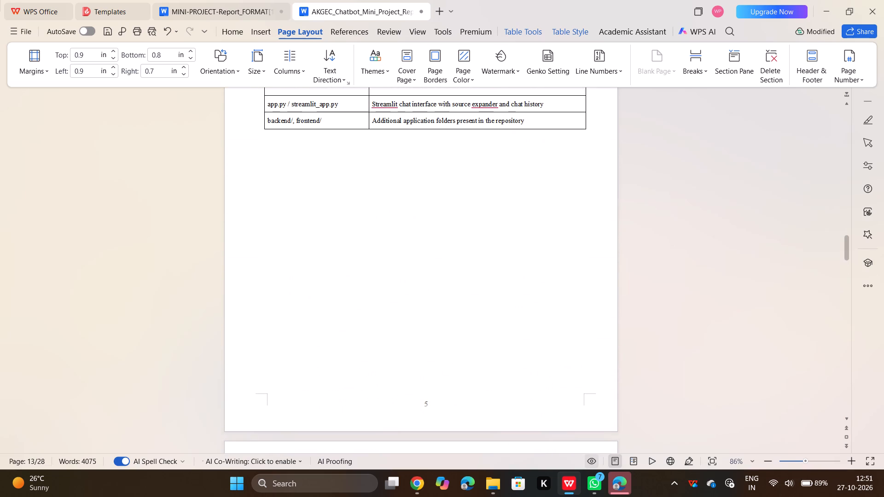
scroll(340, 369, up, 3)
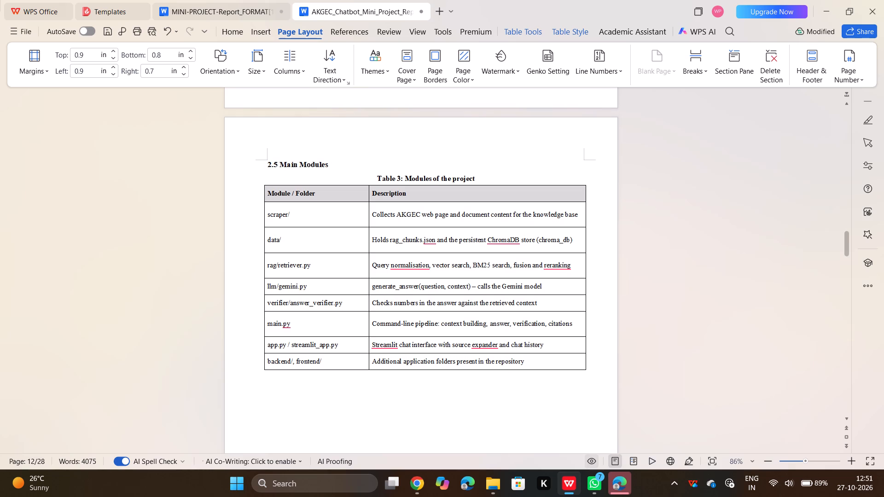
scroll(340, 369, up, 5)
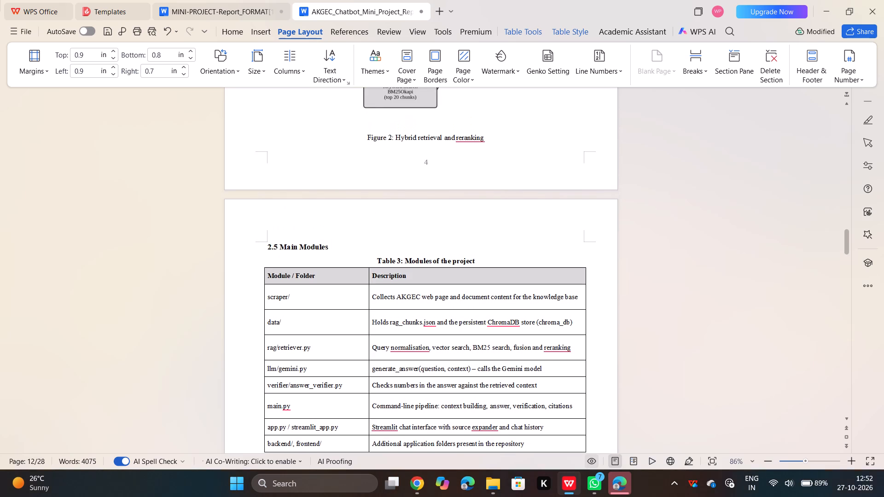
Review the front matter, from the table of contents through the lists of tables and figures to the title page.
scroll(340, 369, up, 9)
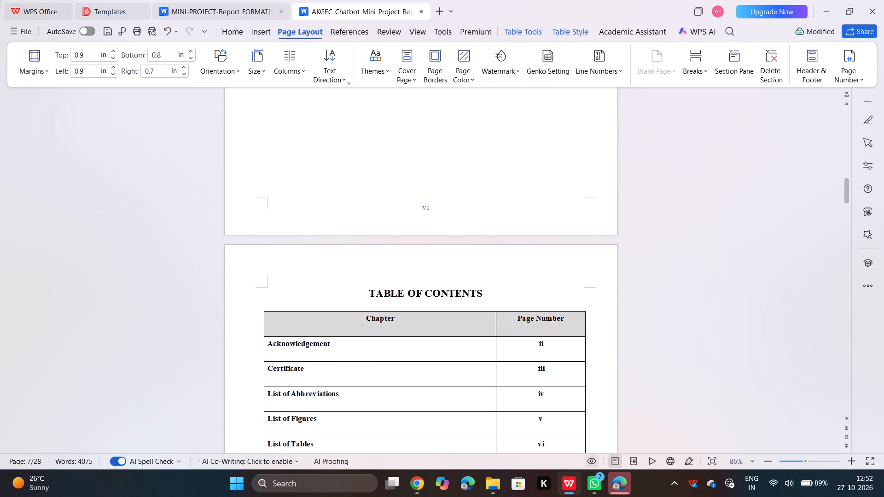
scroll(340, 369, up, 7)
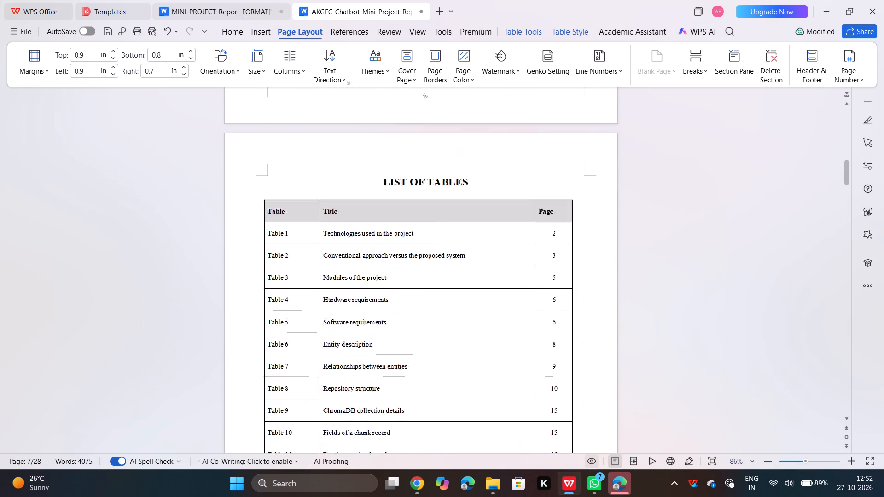
scroll(340, 369, up, 1)
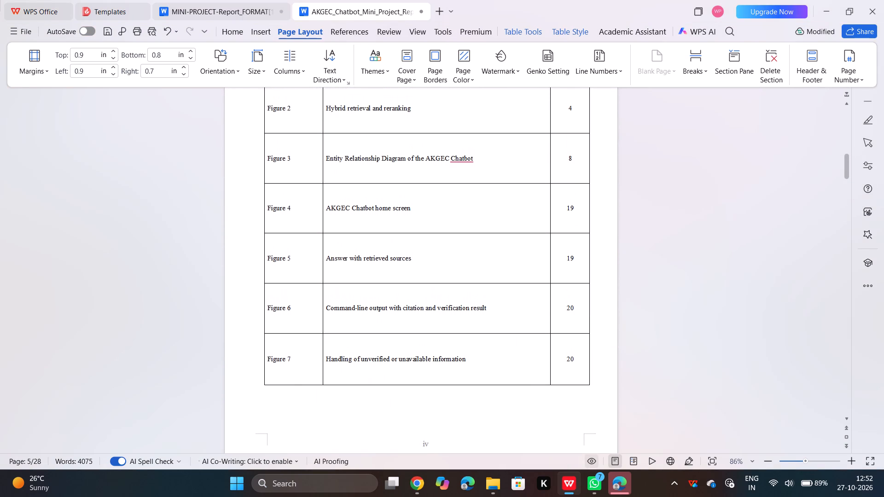
scroll(340, 369, up, 12)
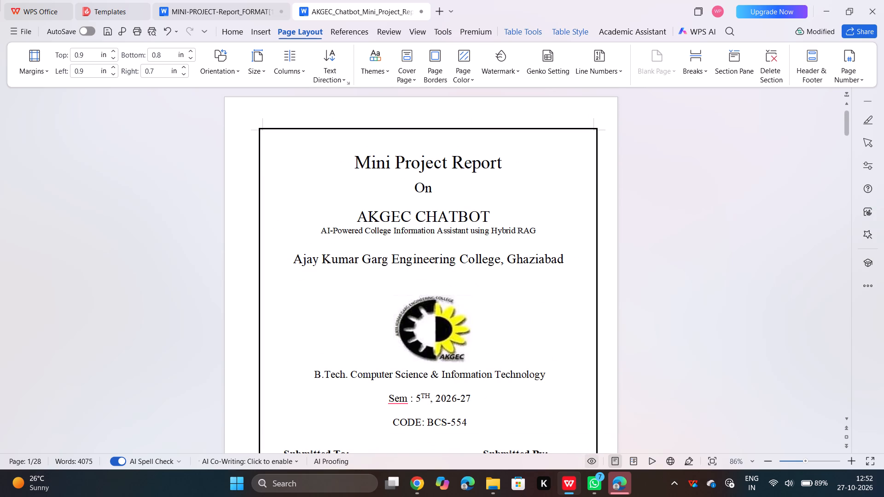
scroll(340, 369, down, 3)
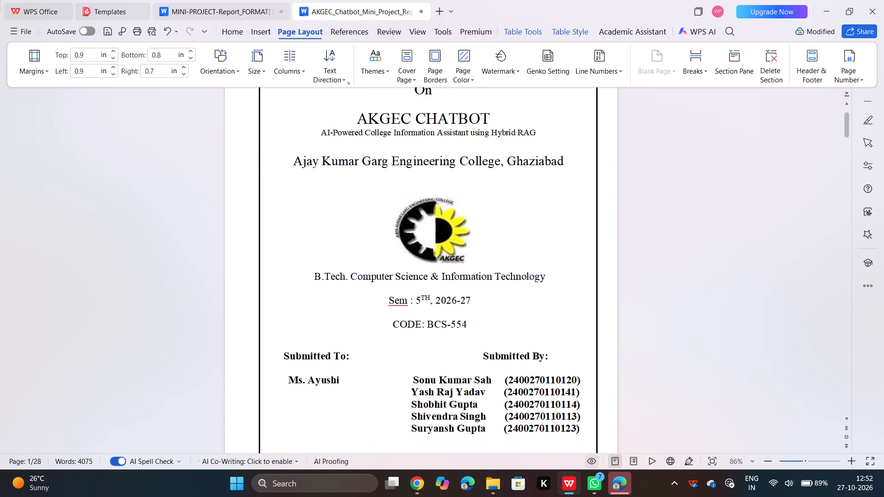
scroll(340, 369, down, 1)
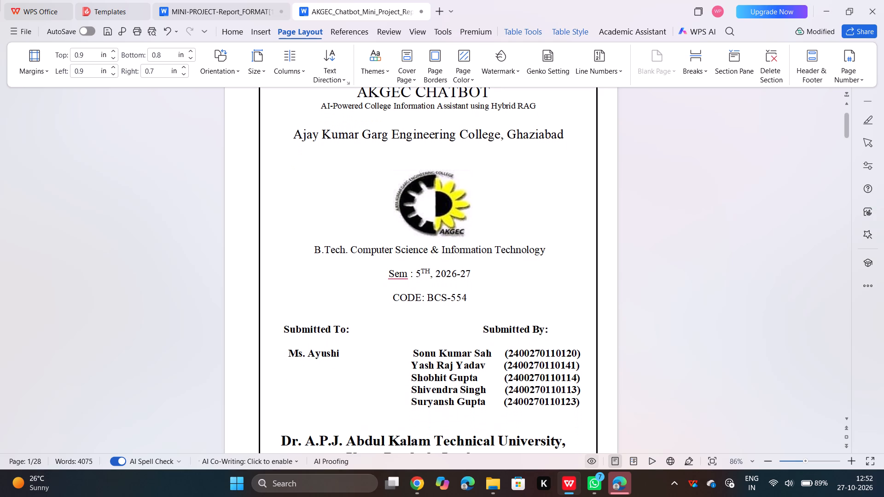
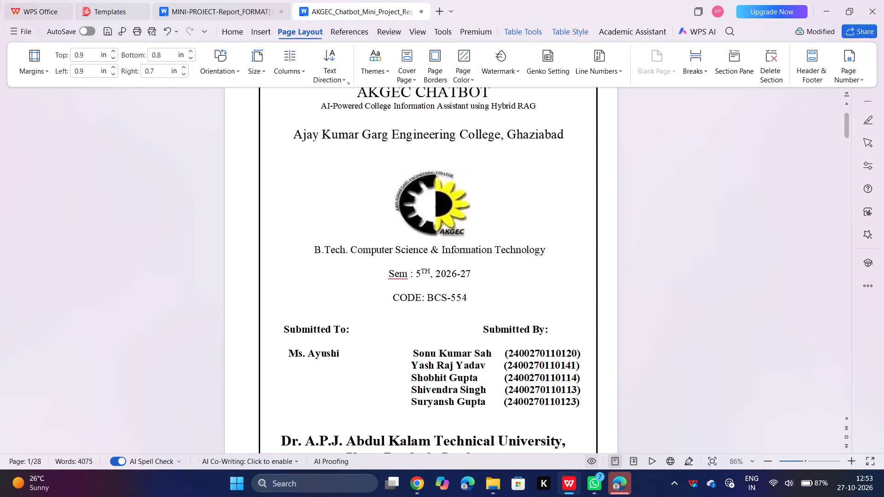
Check the title page's layout, from the college logo and submission details down to the university name and page border.
scroll(420, 358, down, 1)
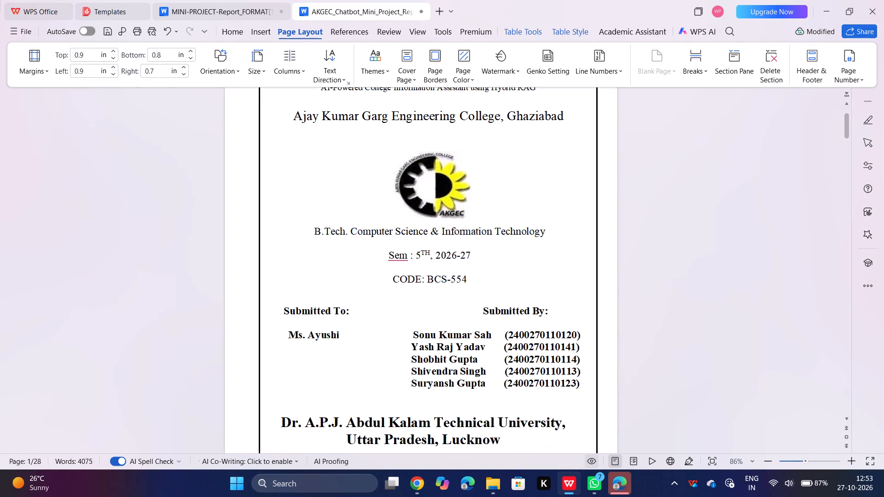
scroll(420, 358, down, 2)
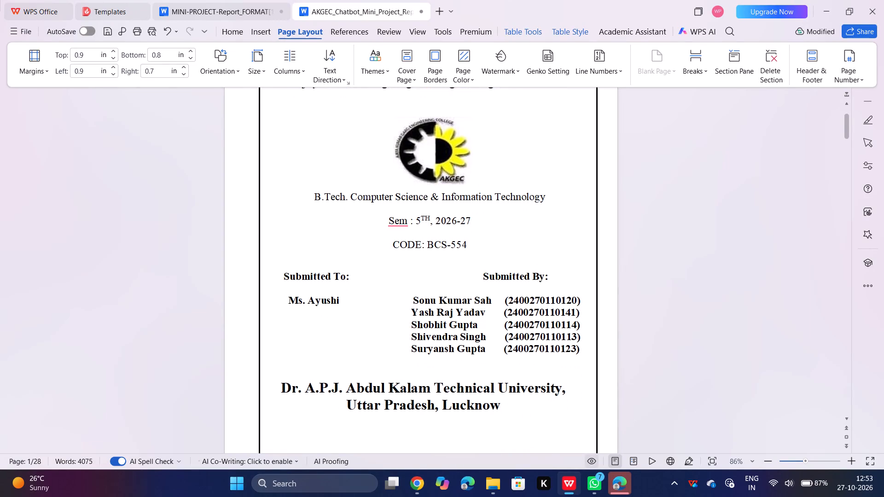
scroll(420, 358, down, 1)
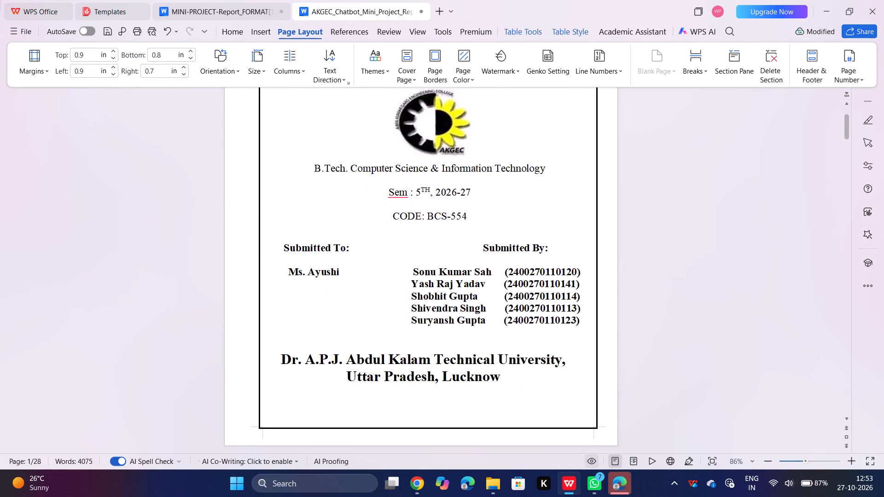
scroll(420, 358, down, 1)
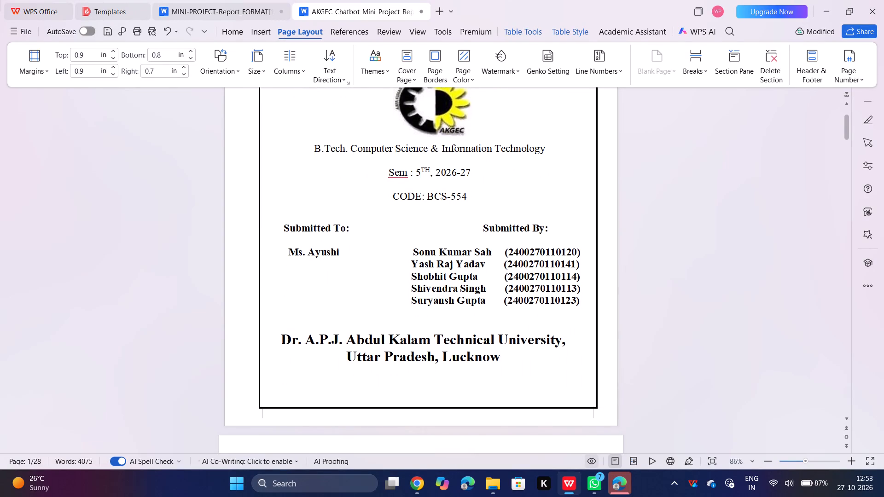
scroll(420, 358, down, 2)
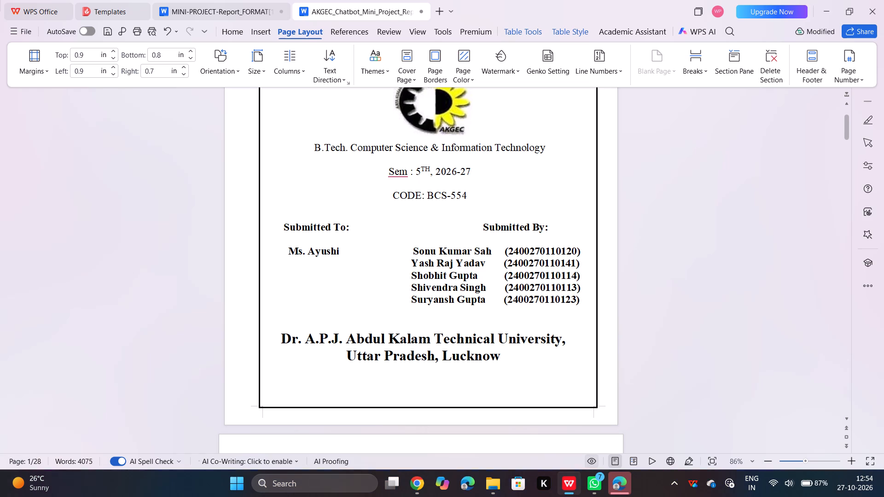
scroll(420, 358, down, 4)
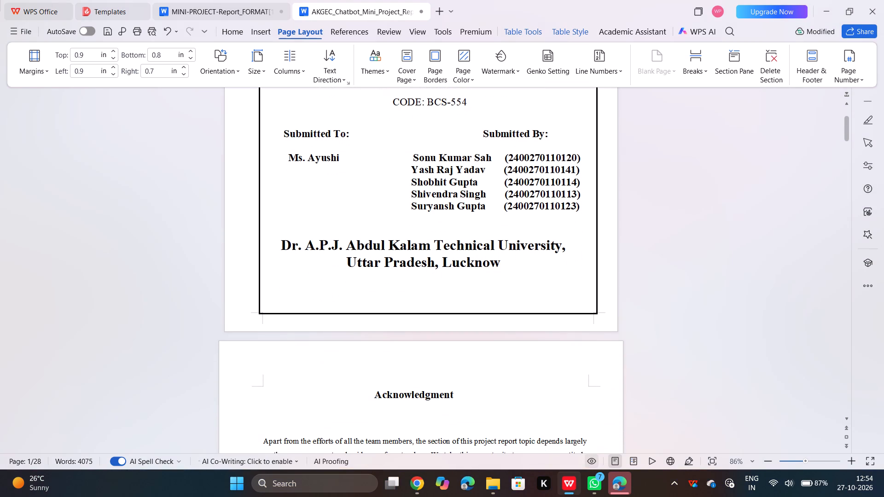
Read through the Acknowledgment page and the Certificate page, checking their text, team list and layout.
scroll(420, 358, down, 4)
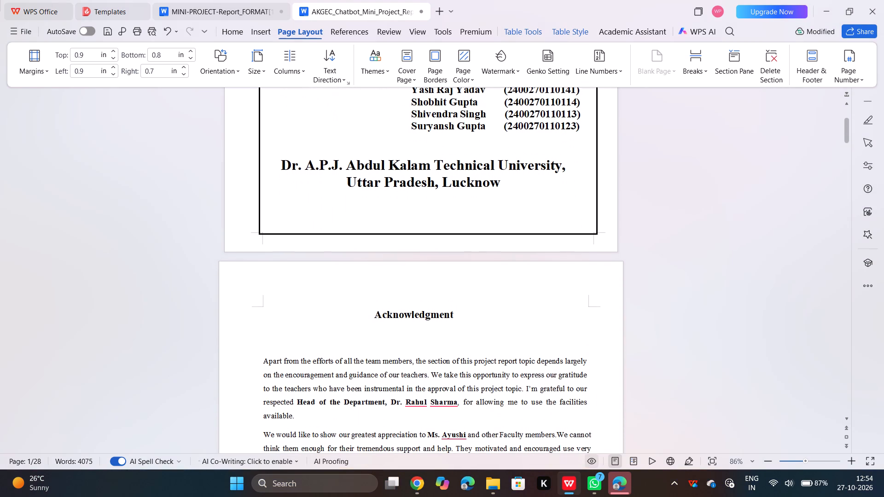
scroll(420, 358, down, 2)
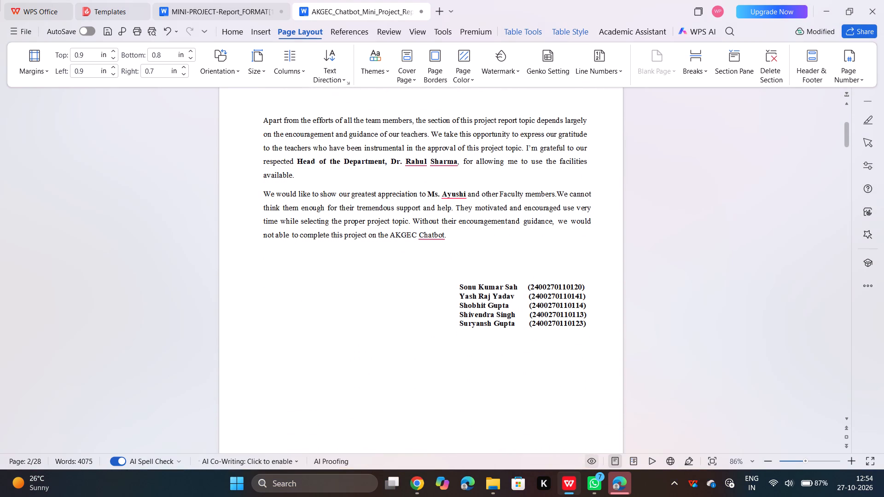
scroll(420, 358, down, 1)
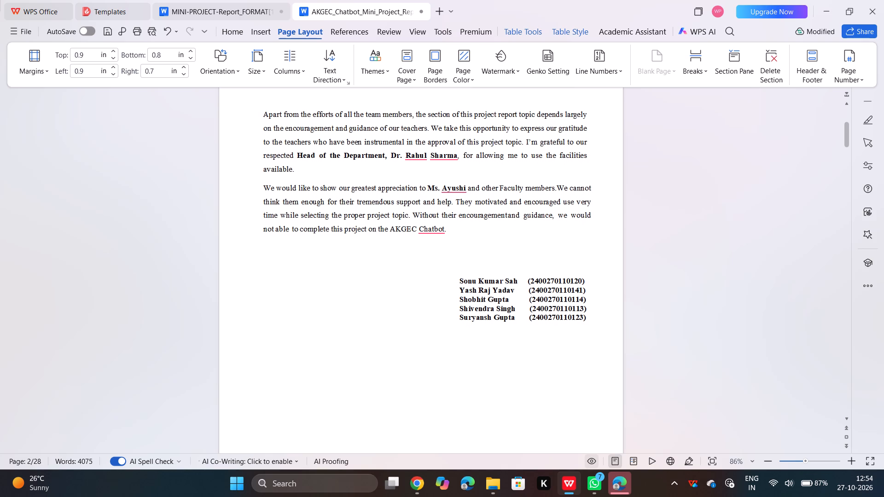
scroll(420, 358, down, 2)
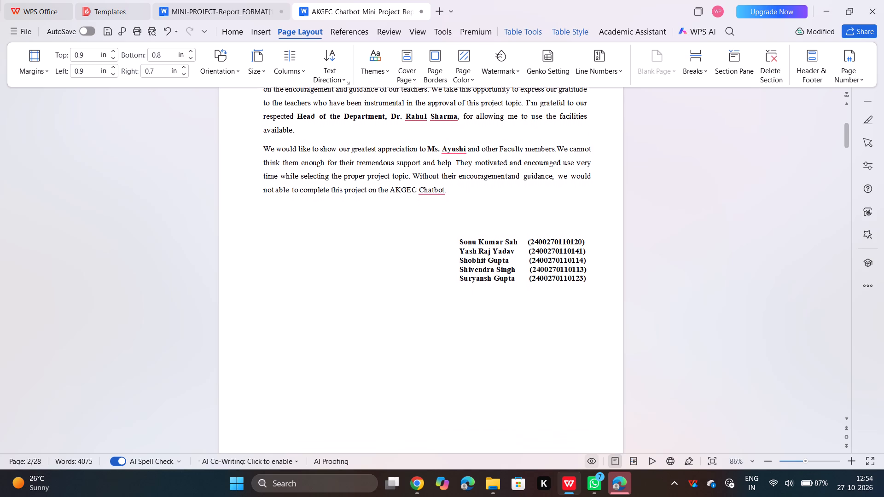
scroll(420, 358, down, 6)
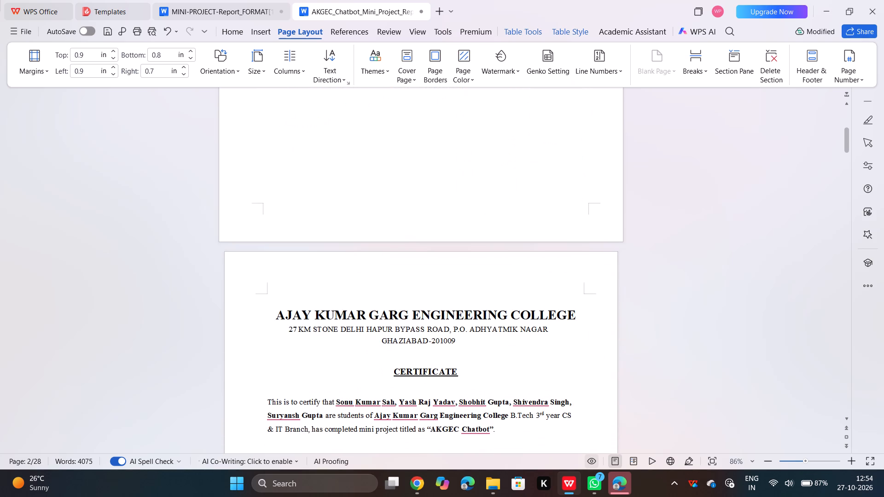
scroll(420, 358, down, 5)
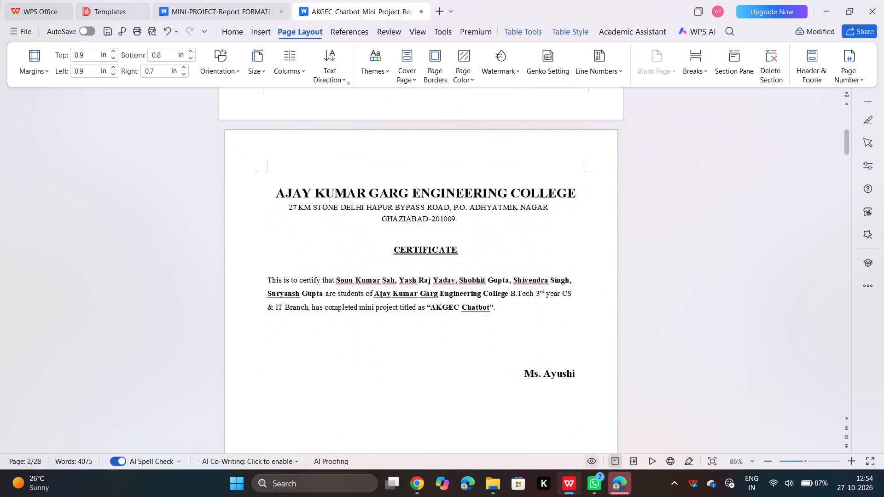
scroll(420, 358, down, 3)
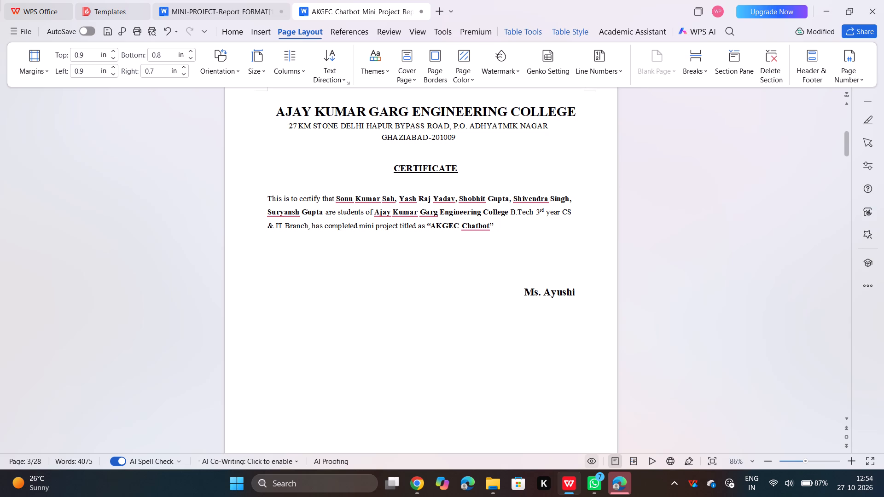
scroll(420, 358, down, 3)
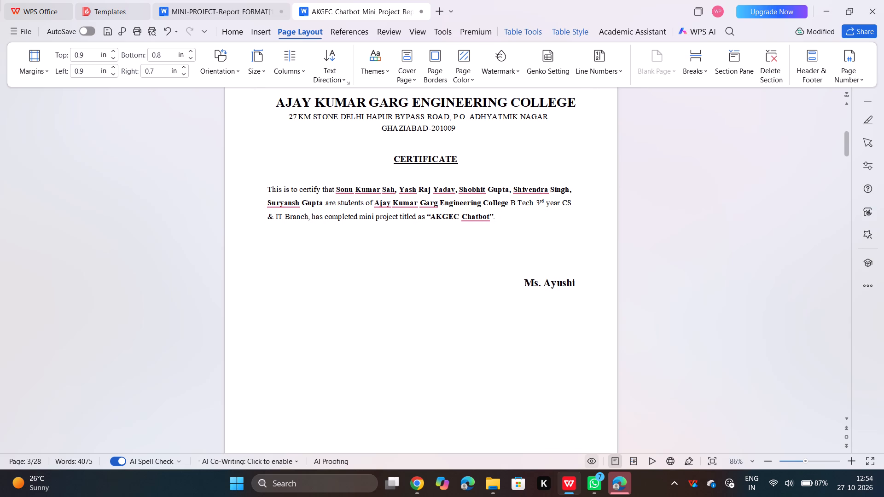
Examine the List of Abbreviations table and its page layout, from the heading to the last entry.
scroll(420, 358, down, 7)
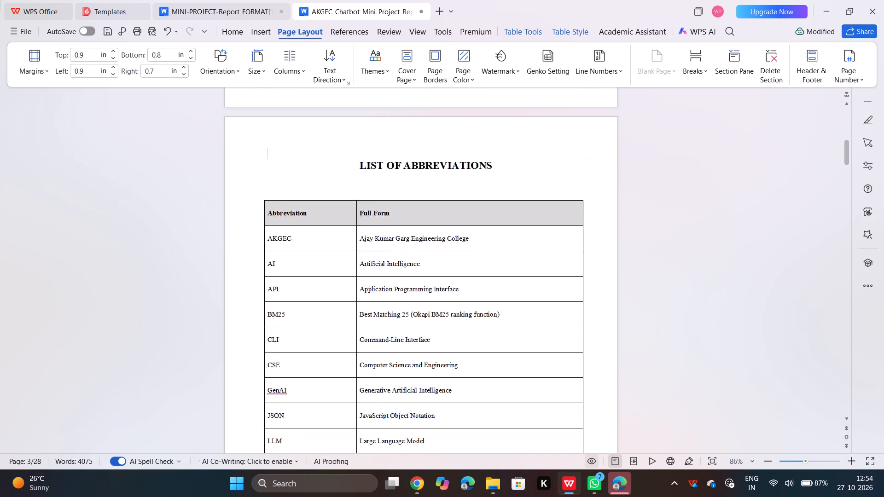
scroll(420, 358, down, 5)
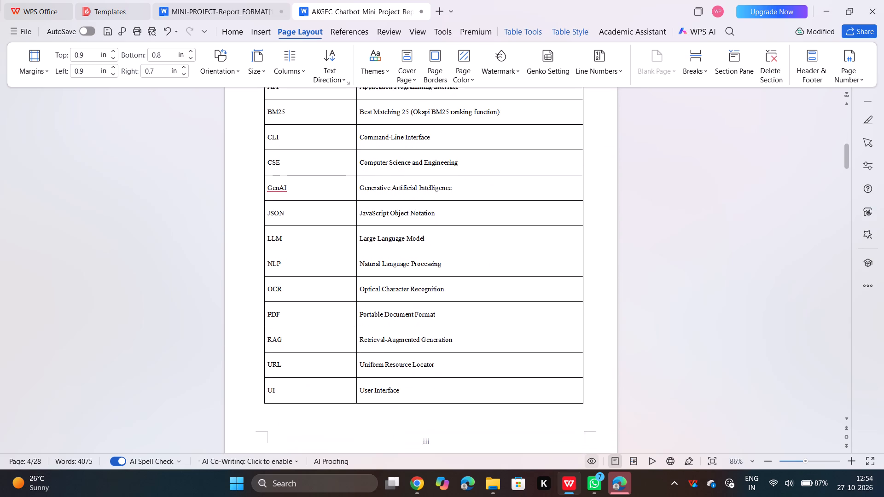
scroll(420, 358, down, 2)
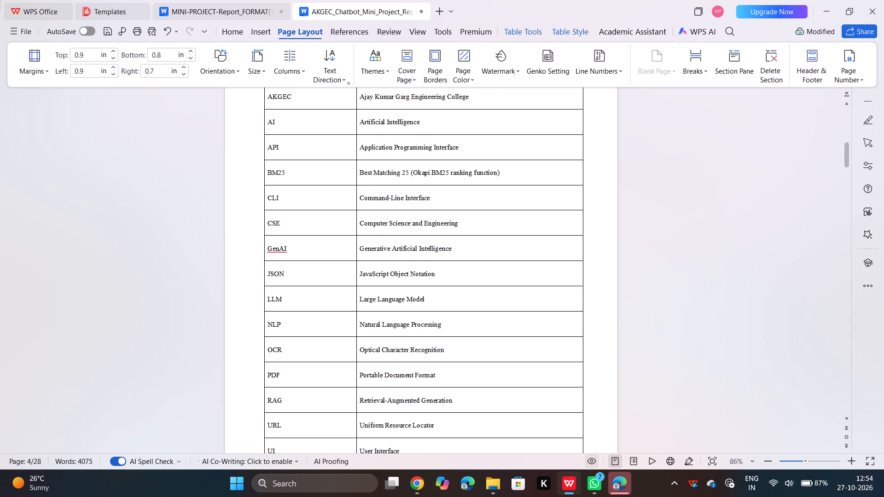
scroll(420, 358, down, 1)
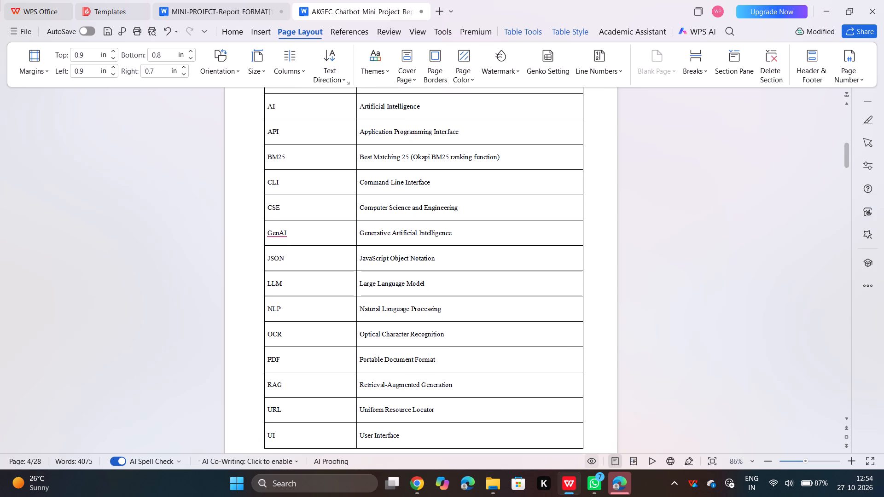
scroll(420, 358, down, 1)
scroll(420, 358, up, 1)
scroll(420, 358, right, 1)
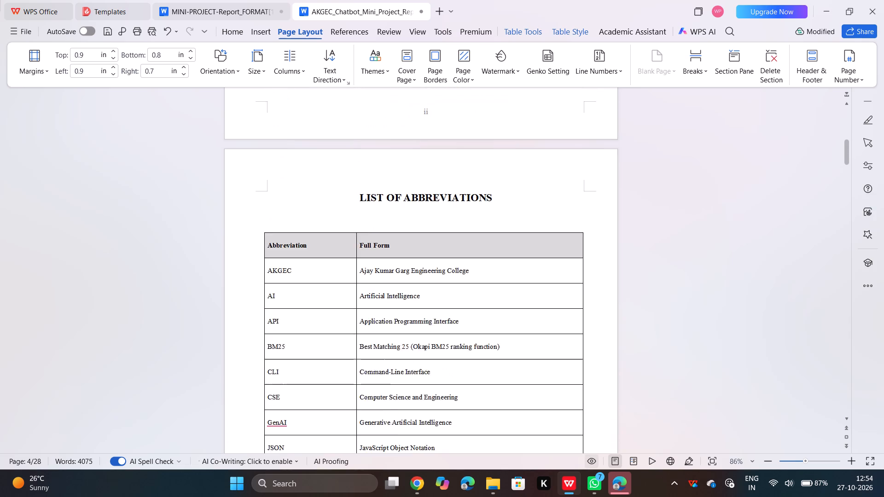
scroll(420, 358, right, 1)
Review the List of Figures, the List of Tables and the Abstract page with its keywords.
scroll(420, 358, down, 4)
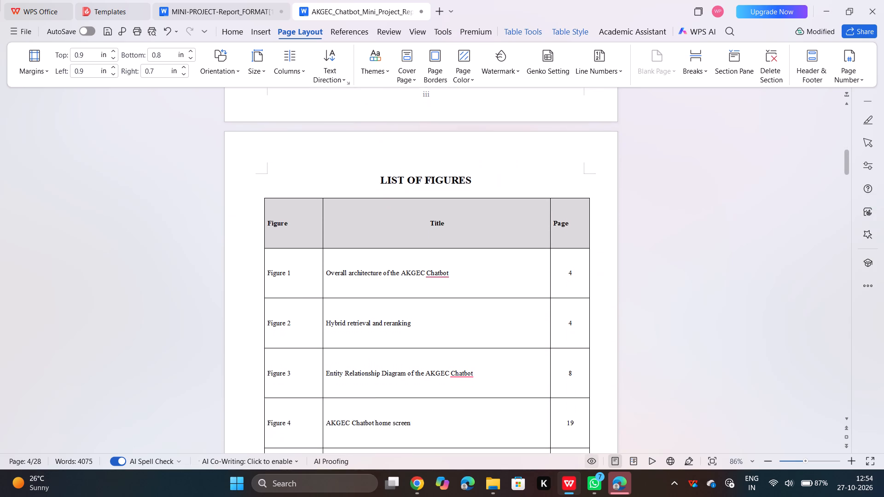
scroll(420, 358, down, 7)
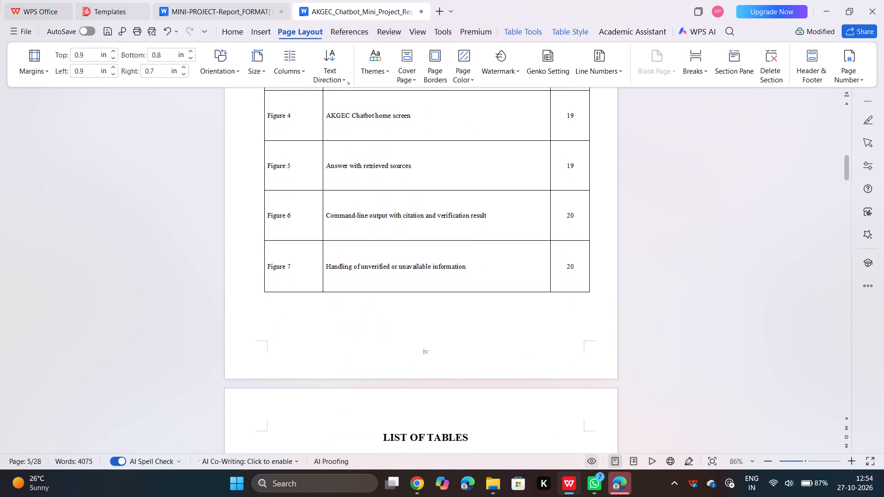
scroll(420, 358, down, 8)
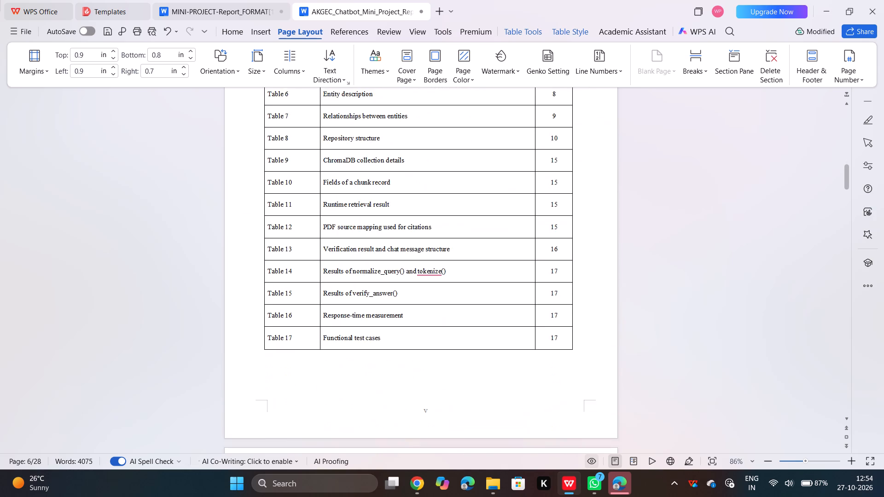
scroll(420, 358, down, 6)
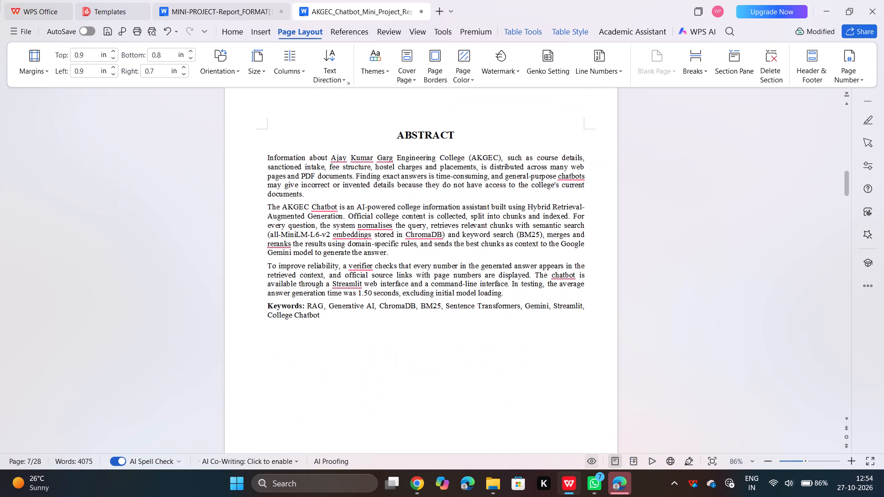
scroll(420, 358, down, 2)
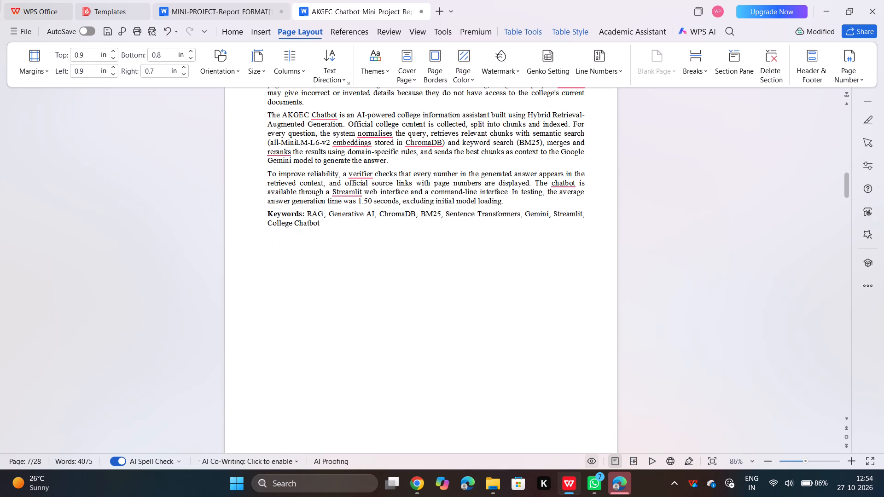
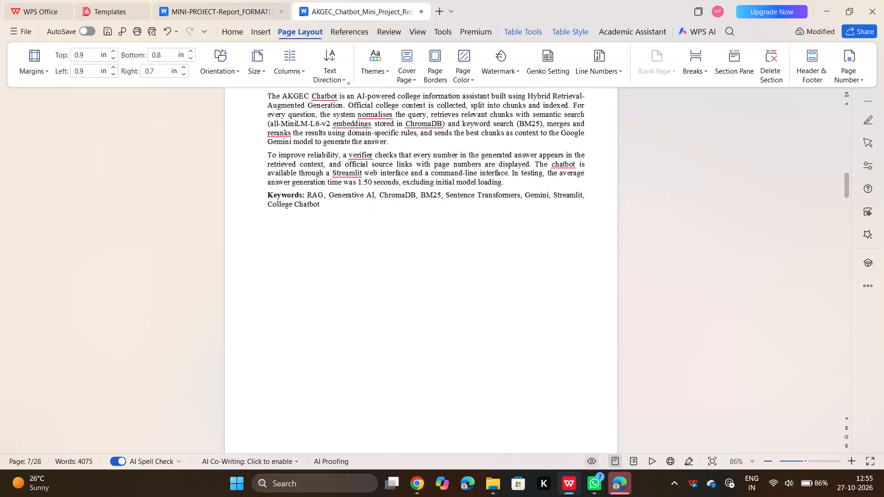
Review the report from the table of contents through the Introduction and technologies table to the architecture figure and Hybrid Retrieval section.
scroll(390, 351, down, 2)
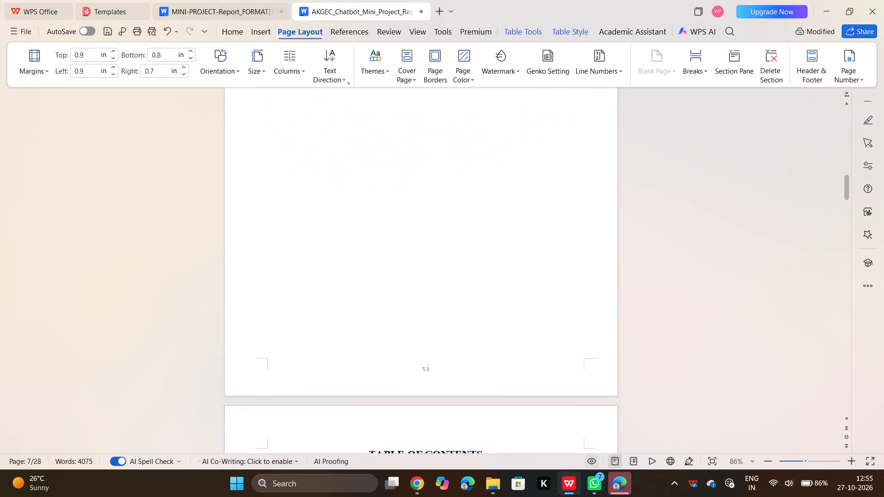
scroll(390, 351, down, 6)
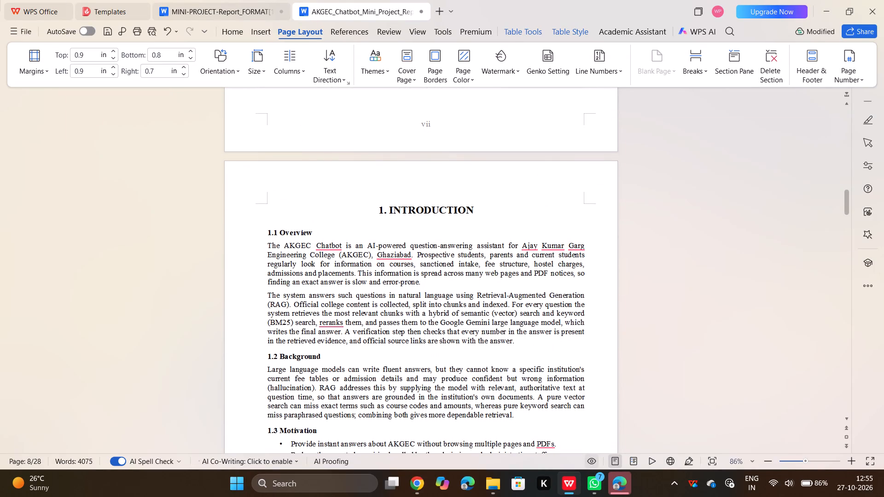
scroll(390, 351, down, 13)
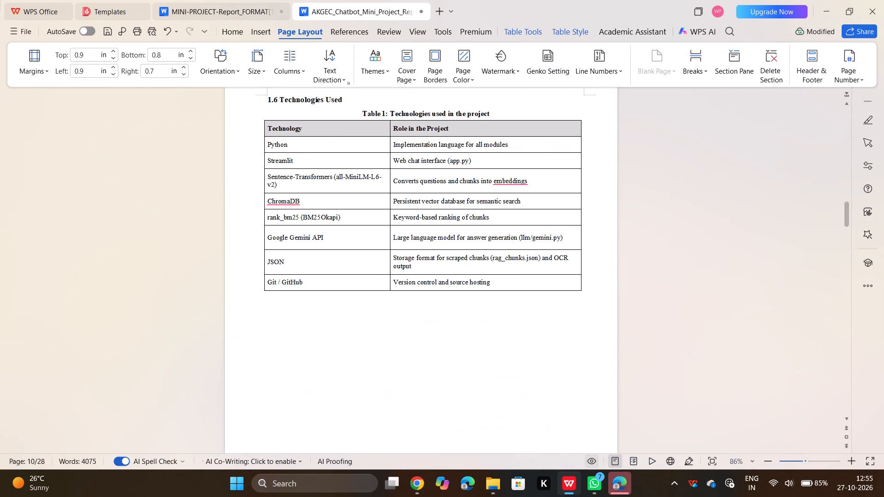
scroll(390, 351, down, 5)
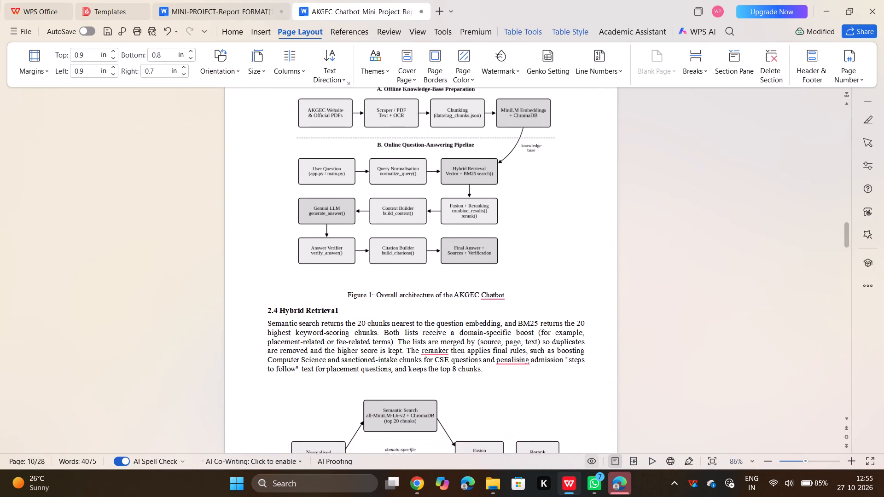
scroll(390, 351, down, 2)
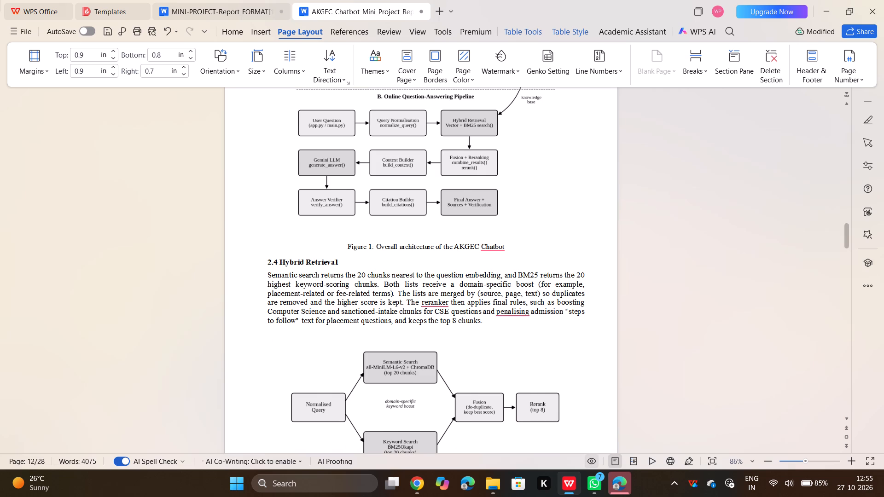
scroll(390, 351, down, 1)
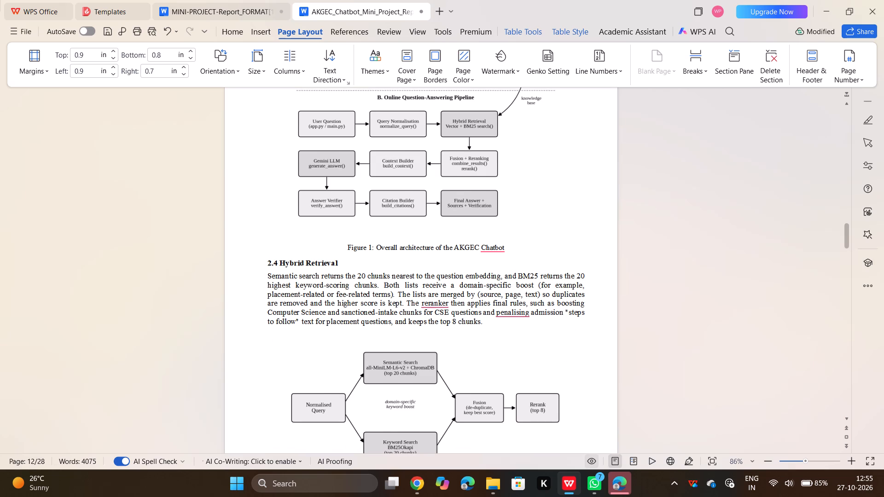
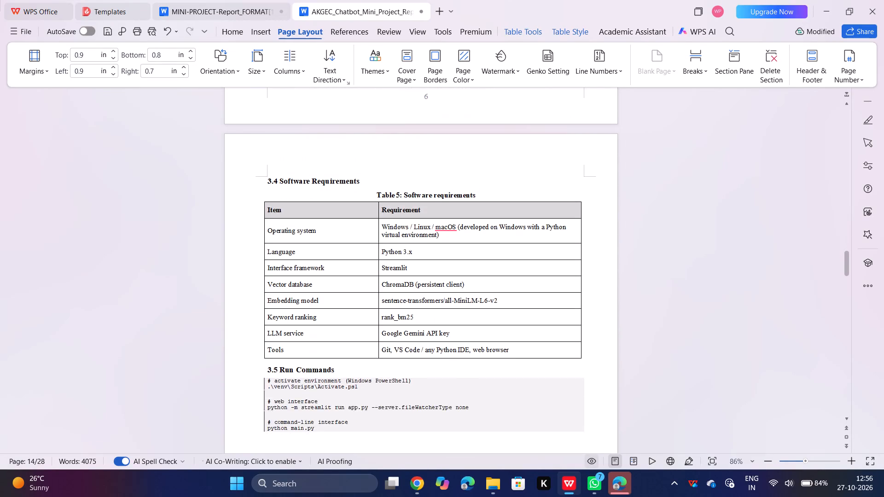
scroll(400, 360, down, 7)
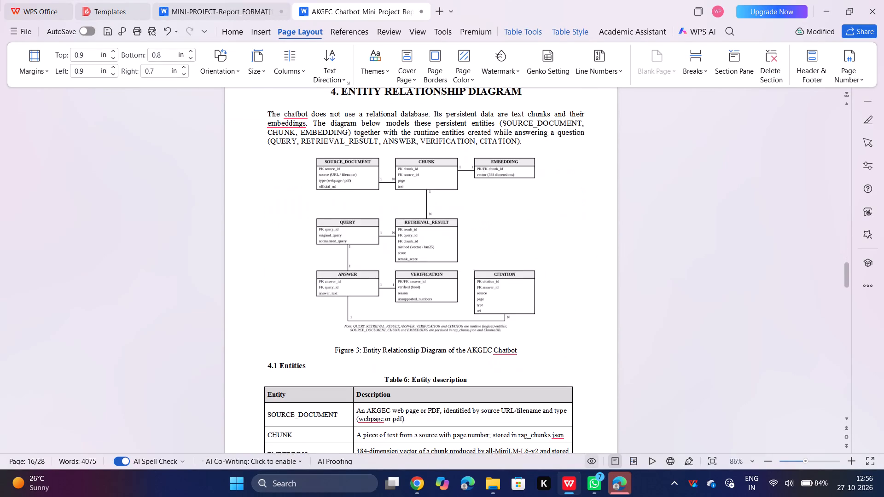
scroll(400, 360, down, 6)
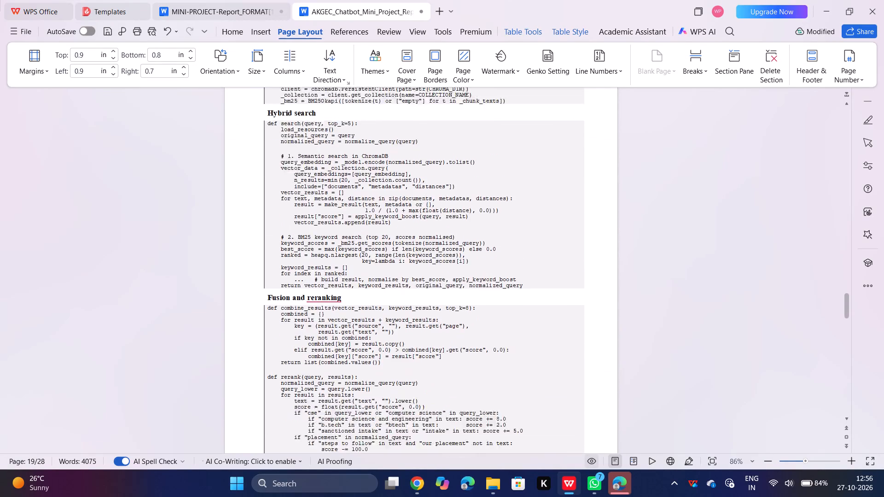
scroll(400, 360, down, 8)
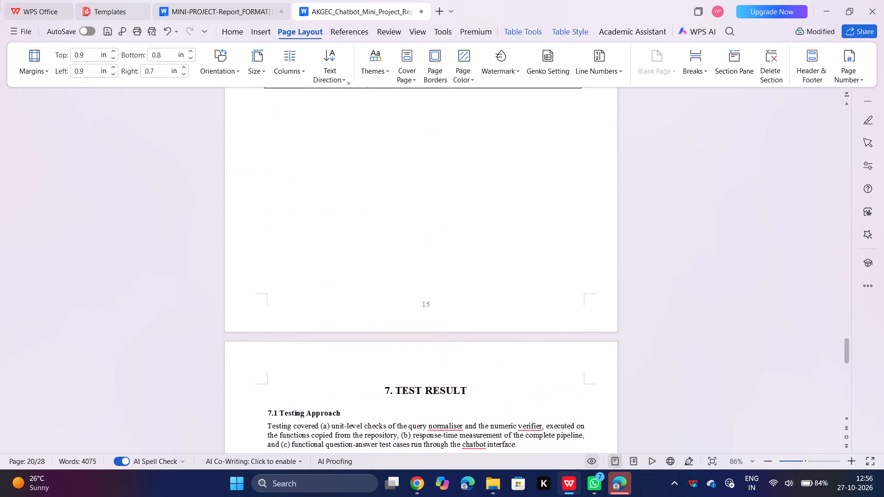
scroll(400, 360, down, 9)
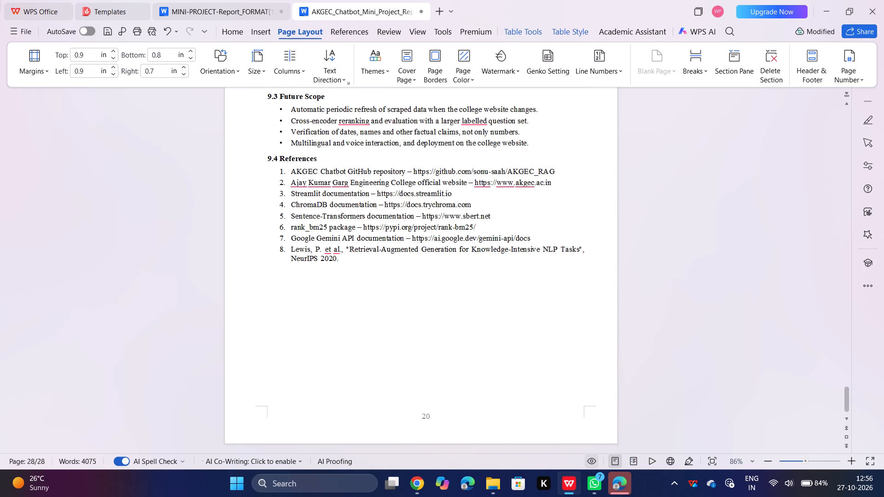
scroll(400, 360, down, 1)
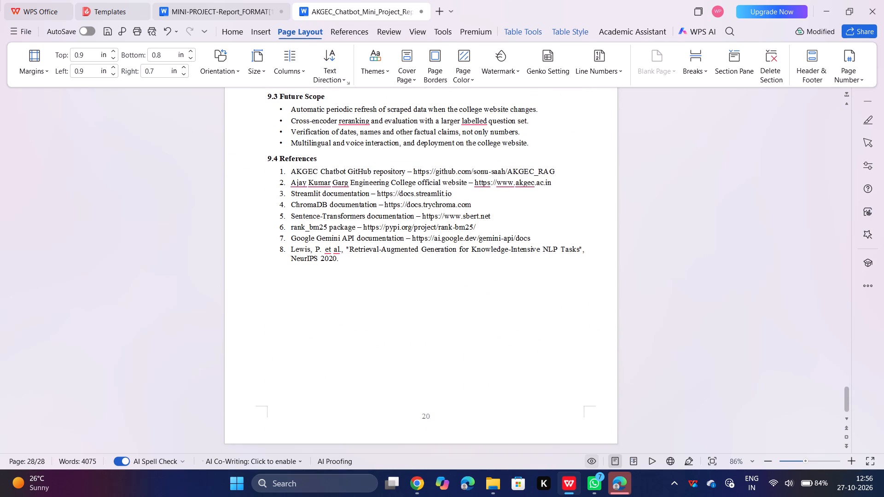
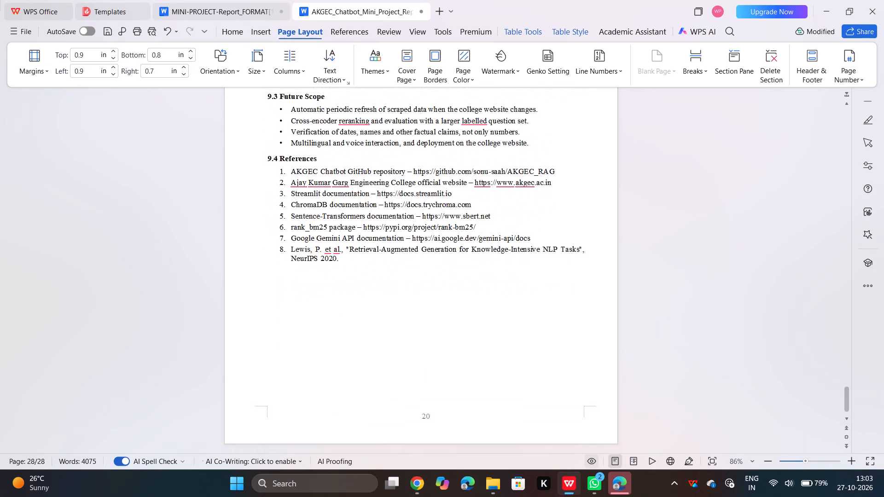
Insert a blank portrait page after the References list at the end of the report.
scroll(301, 241, up, 16)
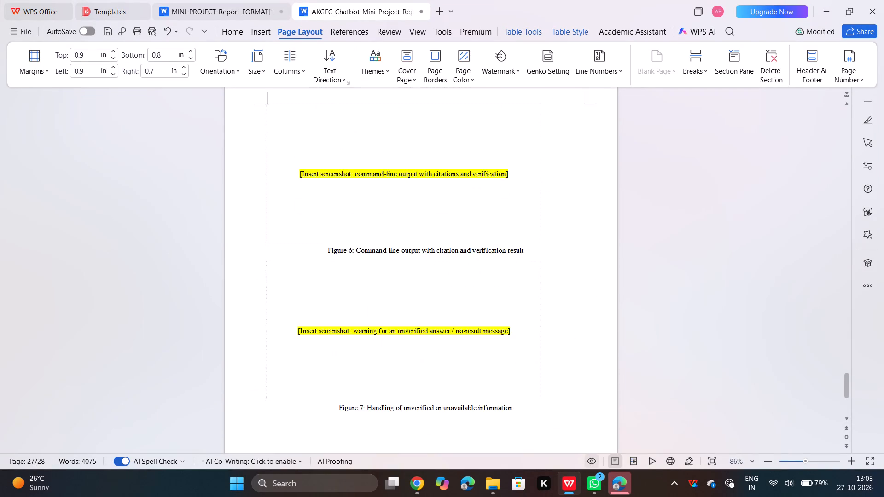
scroll(301, 241, up, 7)
scroll(301, 241, down, 17)
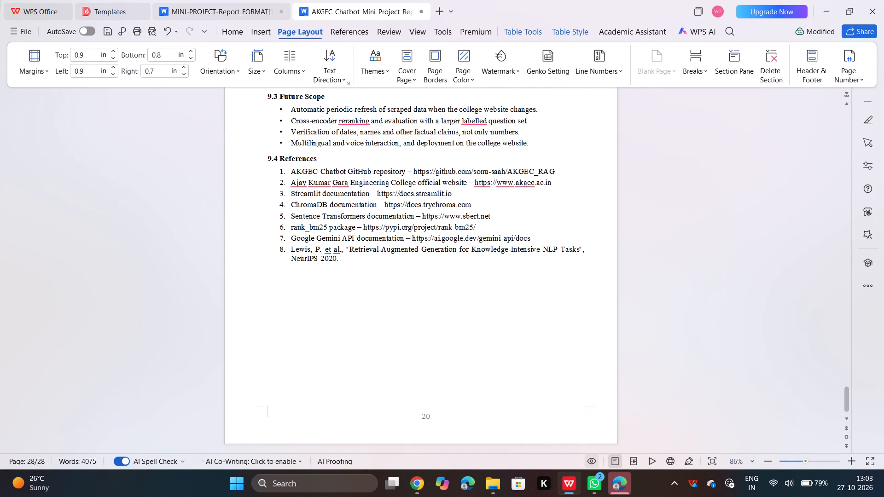
click(444, 404)
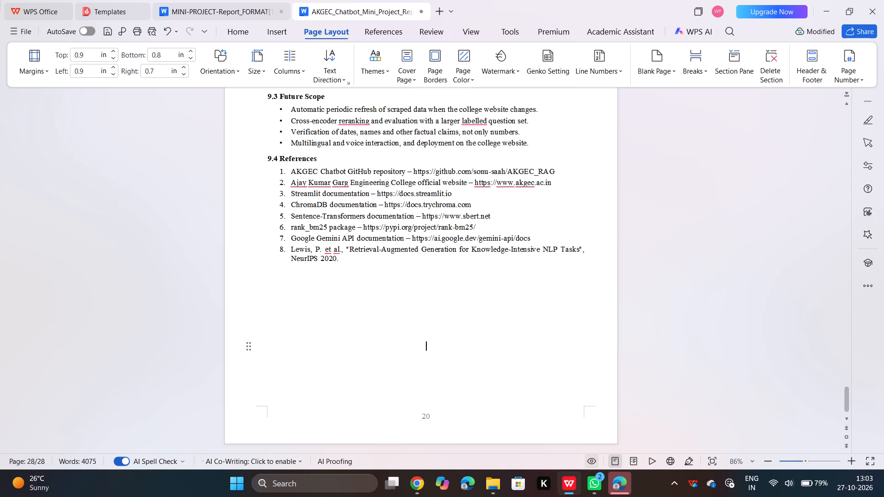
click(288, 28)
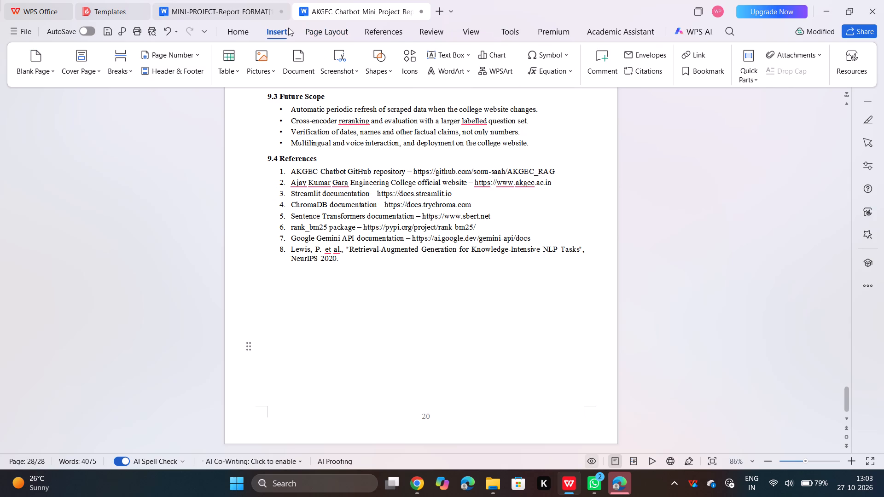
click(37, 66)
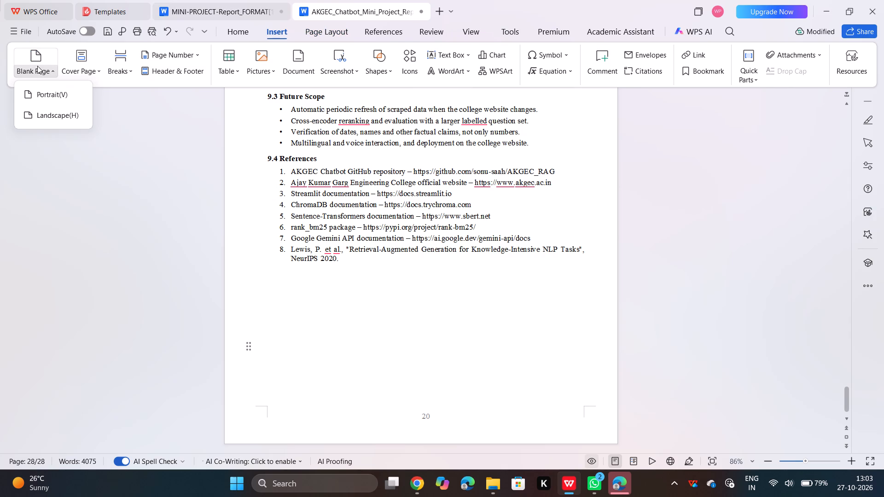
click(45, 92)
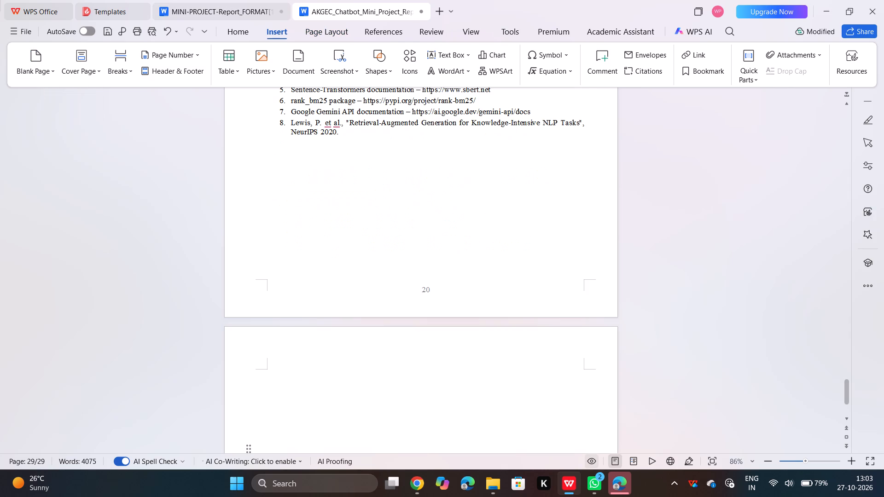
Replace the page number in the new last page's footer with 21 and return to the body text.
scroll(102, 242, down, 9)
scroll(102, 242, right, 1)
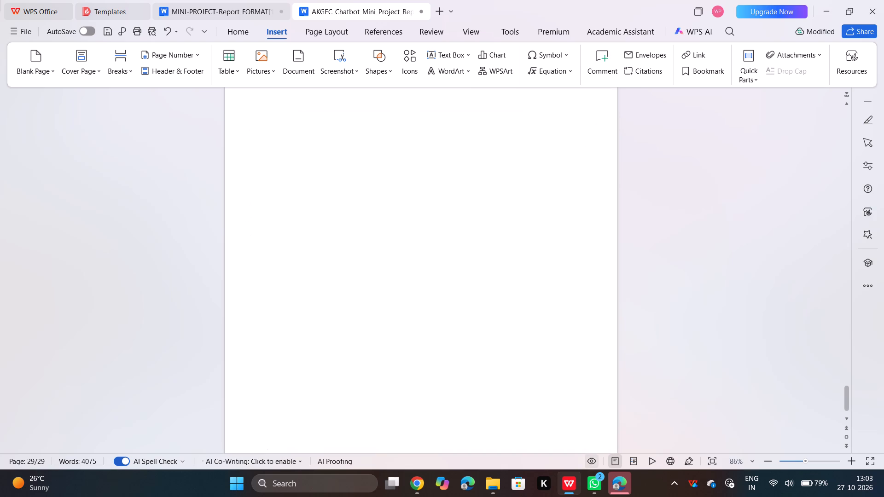
scroll(102, 242, right, 1)
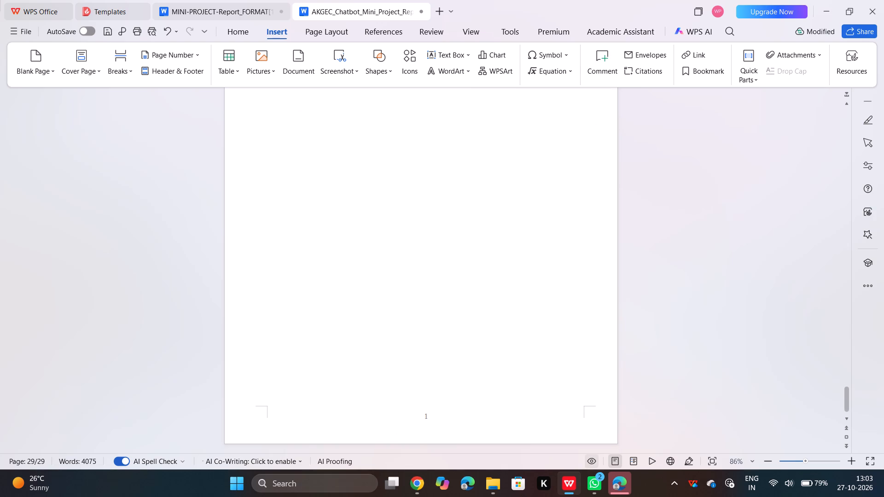
click(431, 422)
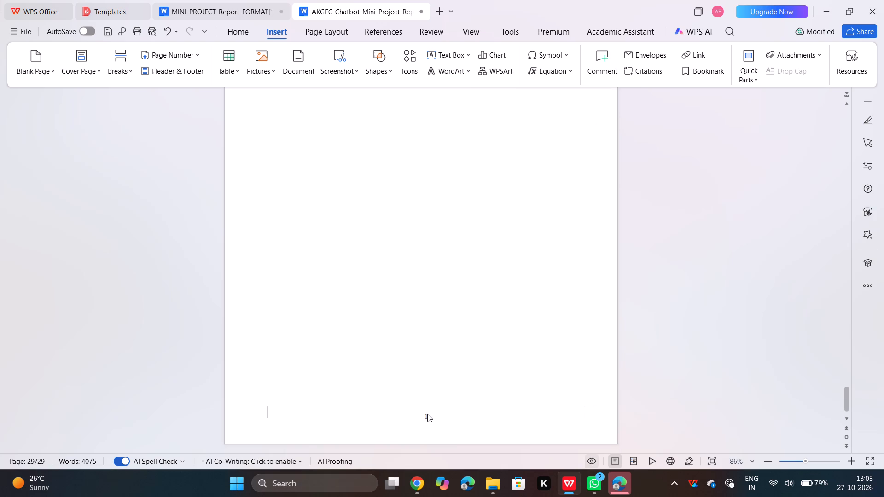
double_click(427, 414)
key(BackSpace)
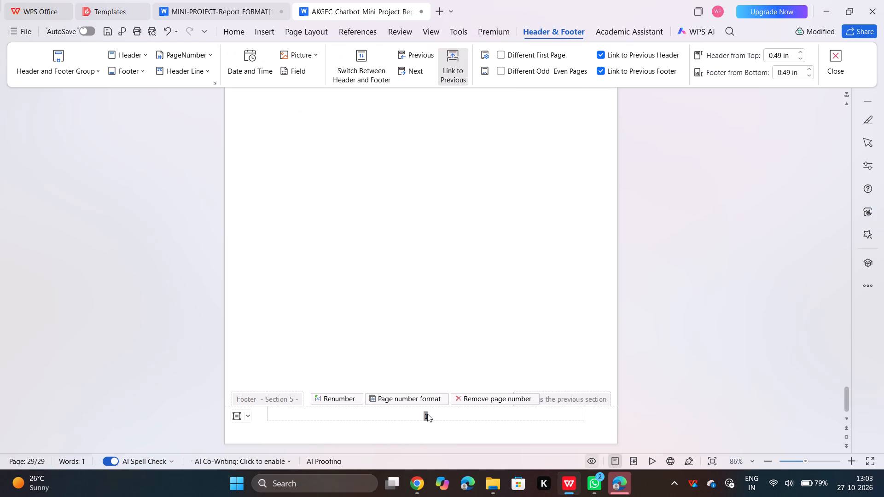
text(21)
double_click(480, 306)
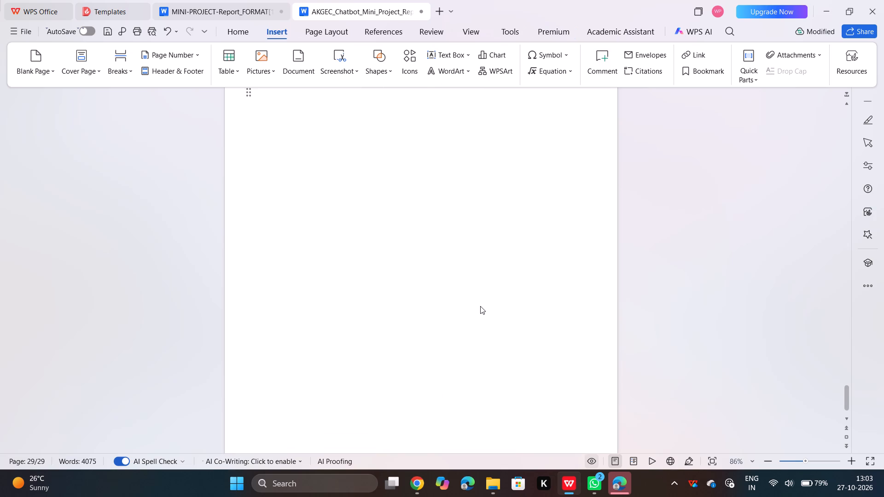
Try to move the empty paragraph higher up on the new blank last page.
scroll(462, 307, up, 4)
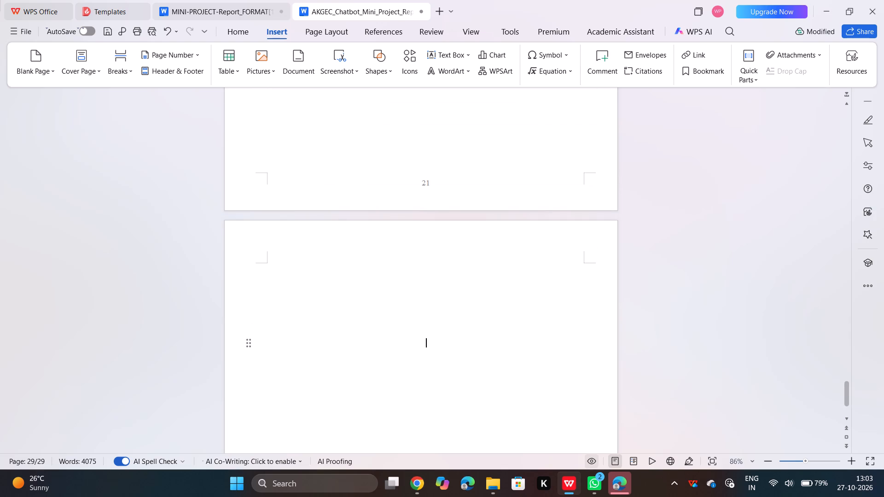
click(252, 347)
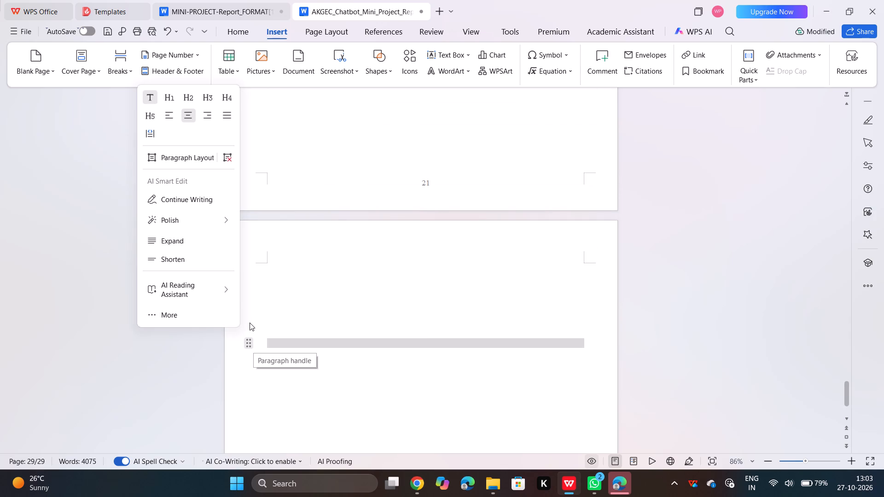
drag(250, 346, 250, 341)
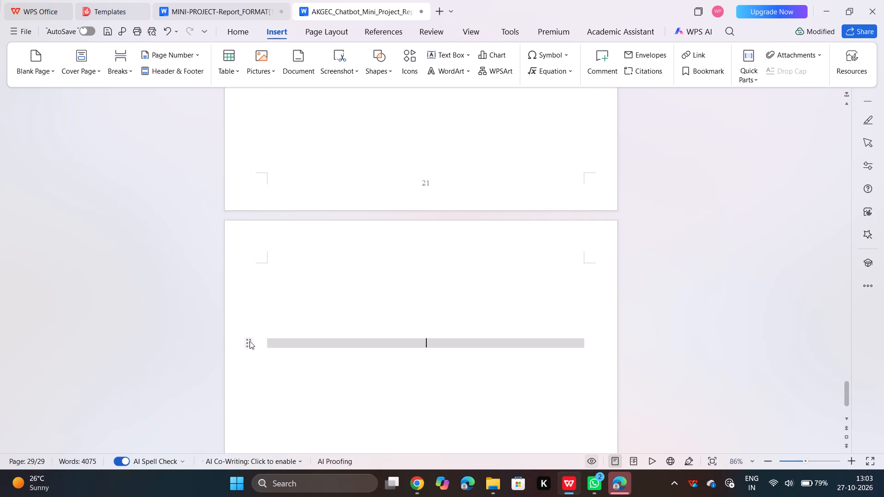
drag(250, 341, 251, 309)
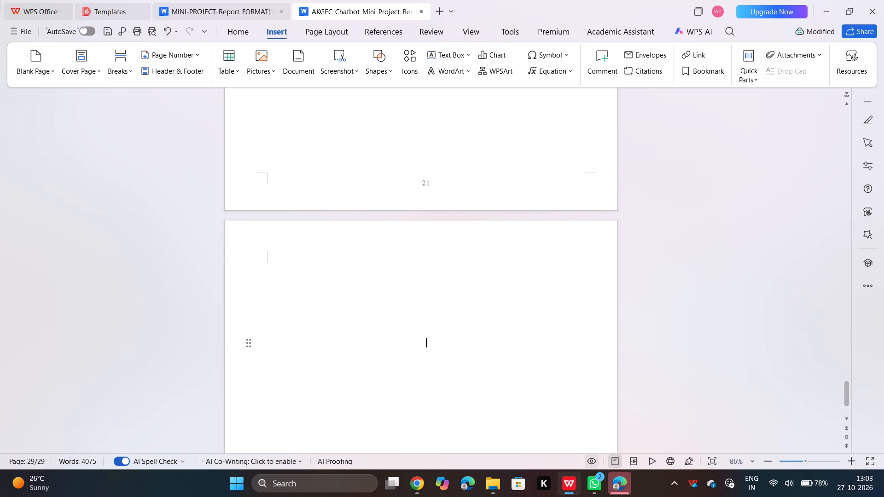
Remove the centred alignment from the empty paragraph on the last page so it starts at the left margin.
click(326, 325)
key(BackSpace)
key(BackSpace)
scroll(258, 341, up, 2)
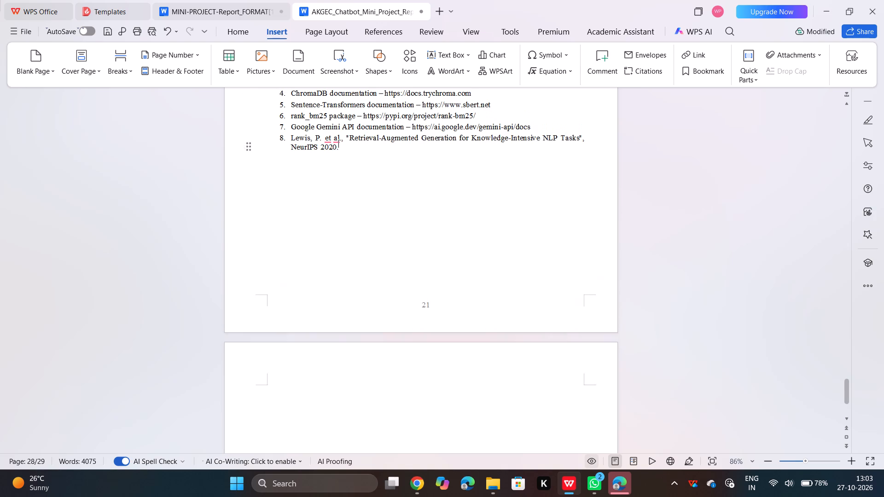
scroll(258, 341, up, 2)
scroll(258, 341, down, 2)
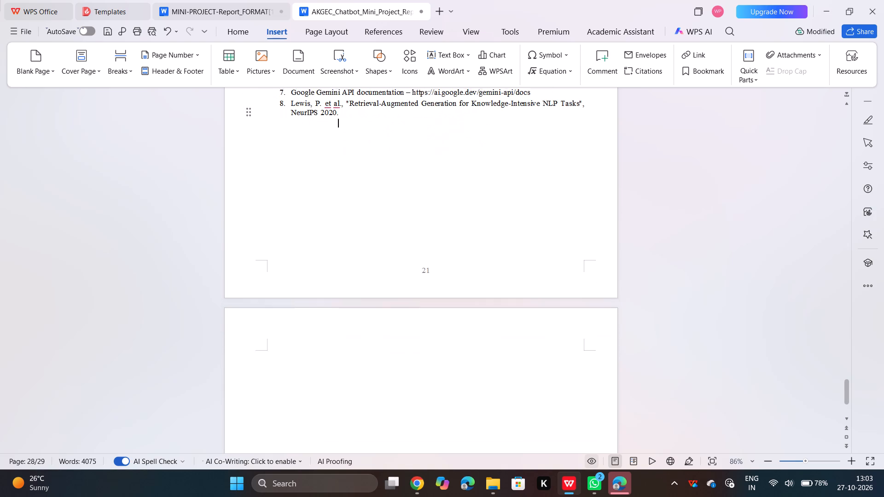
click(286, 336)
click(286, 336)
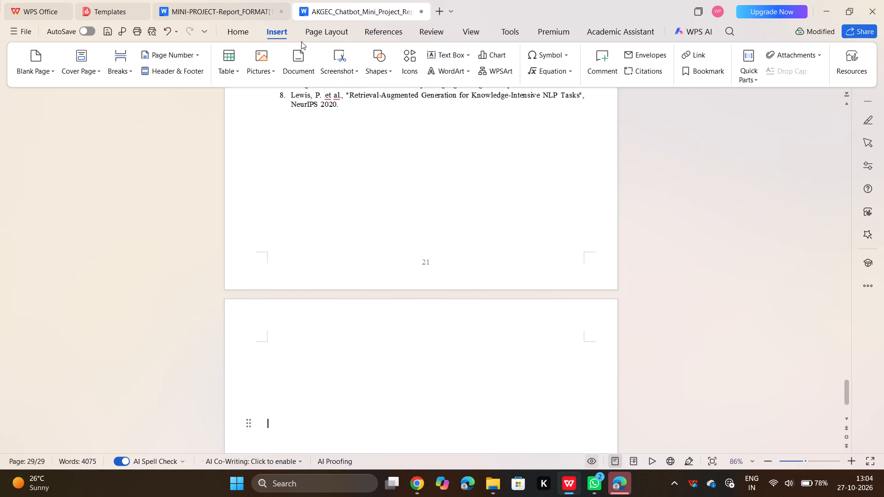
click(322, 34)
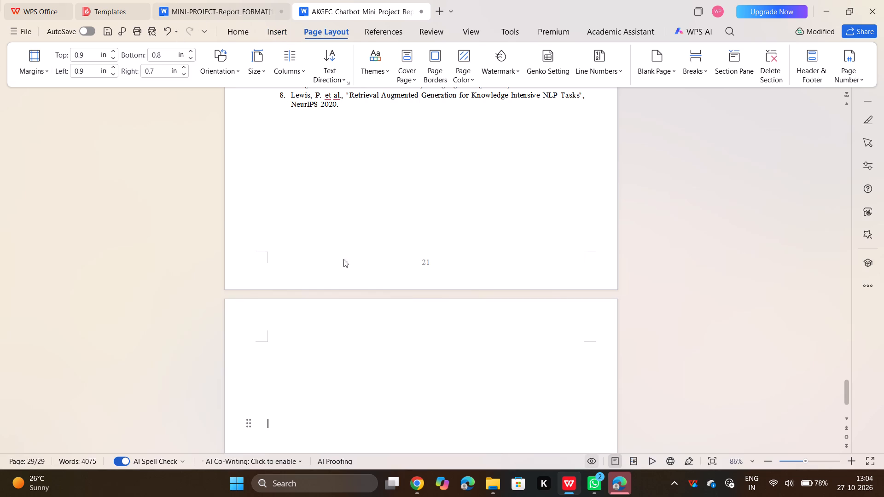
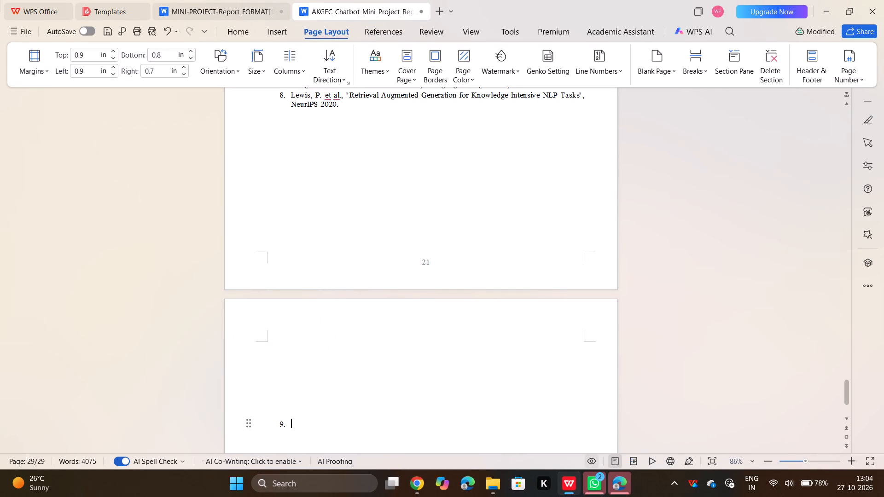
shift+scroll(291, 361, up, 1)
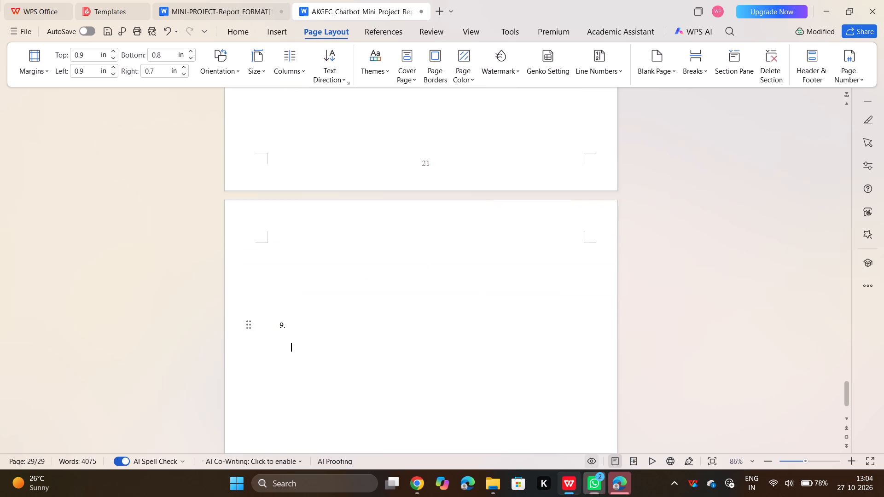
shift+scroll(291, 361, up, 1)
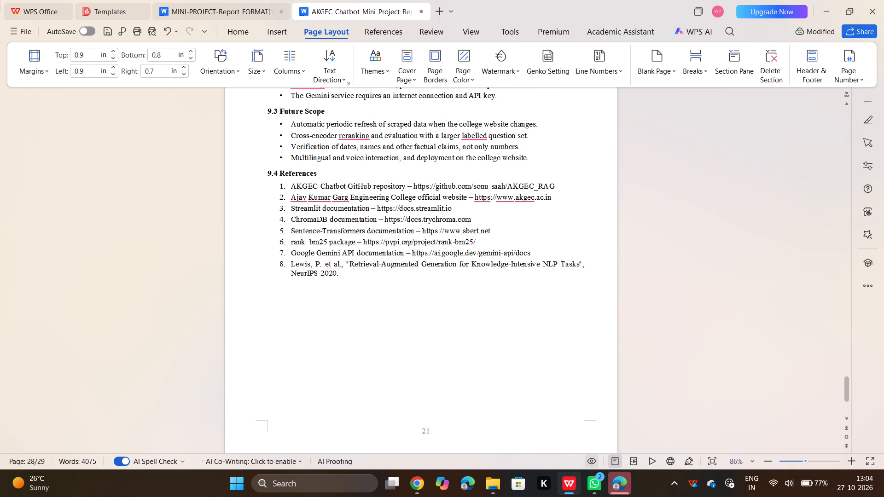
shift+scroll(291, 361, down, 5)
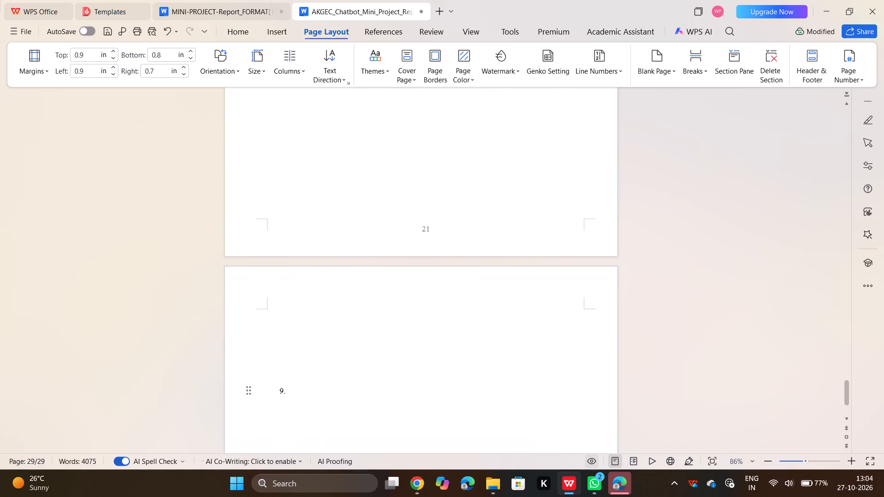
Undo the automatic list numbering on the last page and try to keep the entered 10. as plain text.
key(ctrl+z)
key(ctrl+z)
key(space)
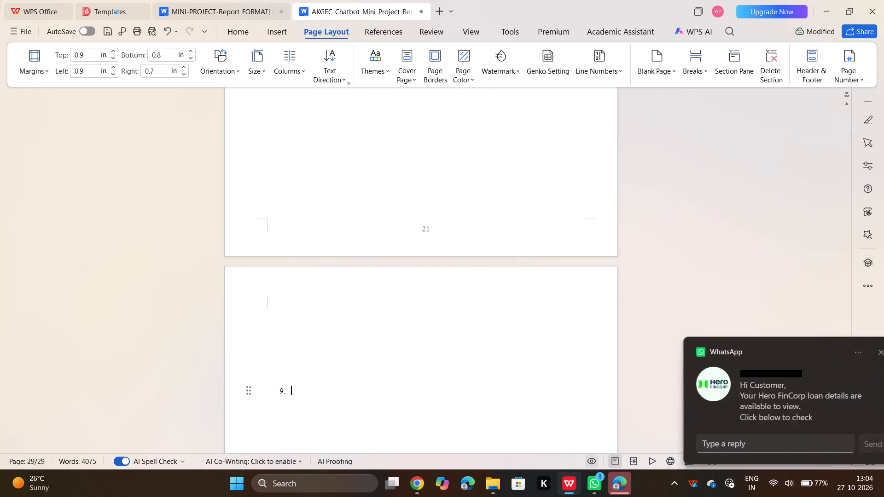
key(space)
Clear the automatic list number from the last page and restore the full stop after "NeurIPS 2020" in reference 8.
key(BackSpace)
key(BackSpace)
key(BackSpace)
key(BackSpace)
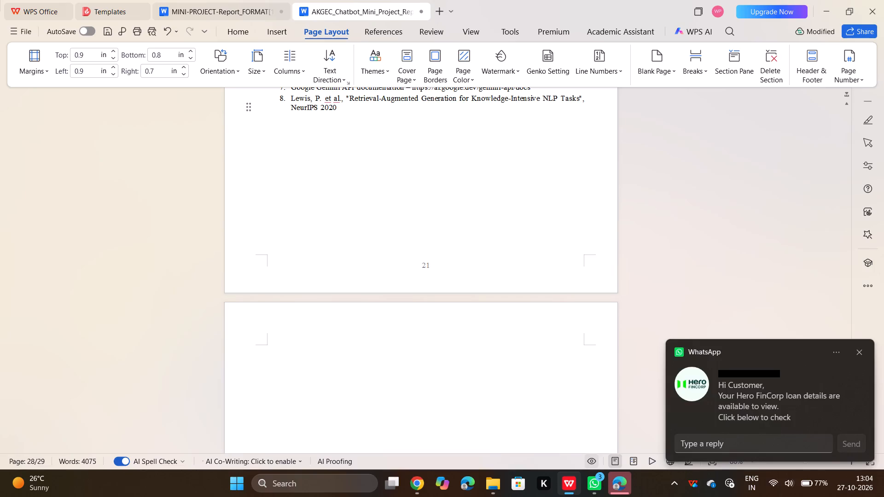
scroll(208, 311, down, 3)
scroll(208, 311, up, 1)
scroll(225, 349, up, 2)
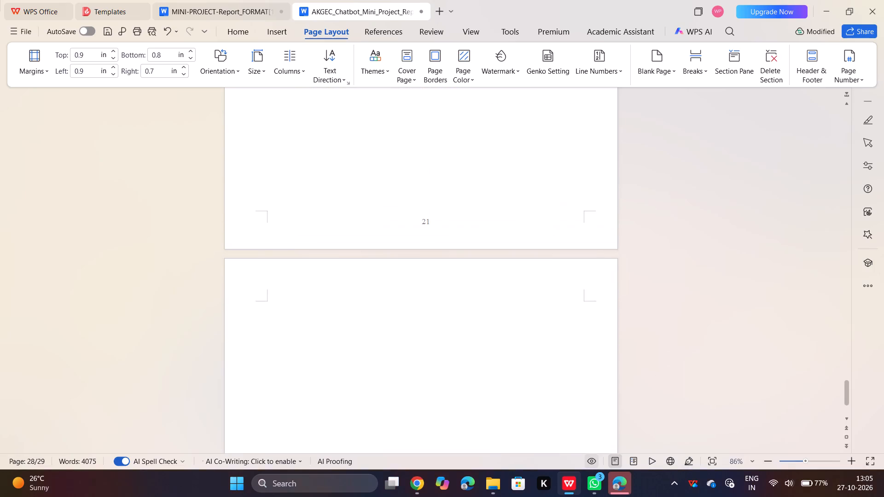
scroll(225, 349, up, 2)
scroll(225, 349, down, 2)
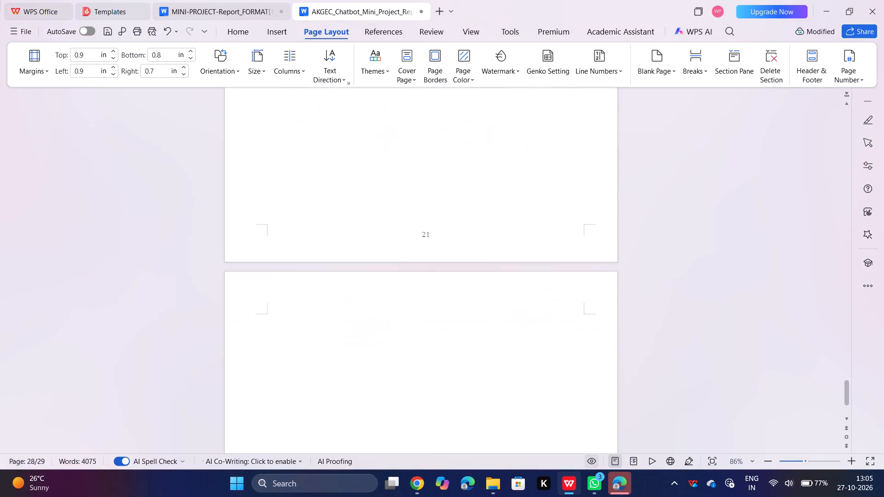
key(period)
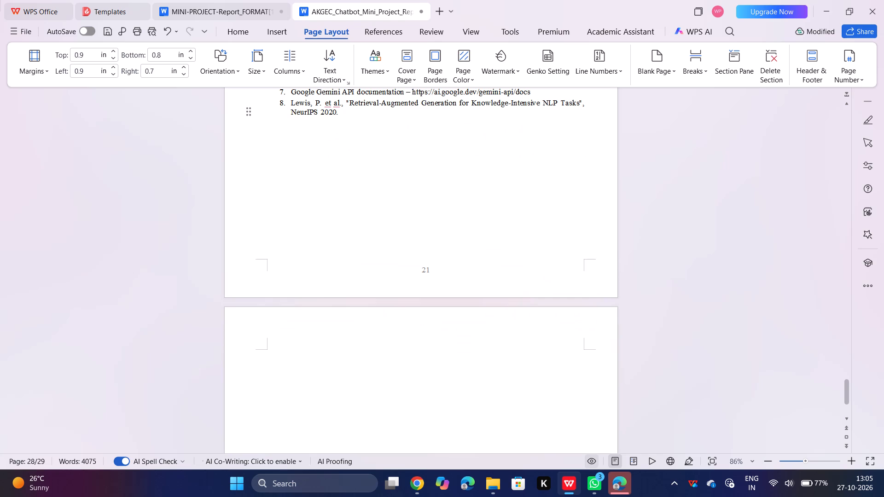
Add several blank lines below reference 8, the last entry of the 9.4 References list.
click(303, 323)
click(302, 383)
click(338, 167)
scroll(338, 167, up, 6)
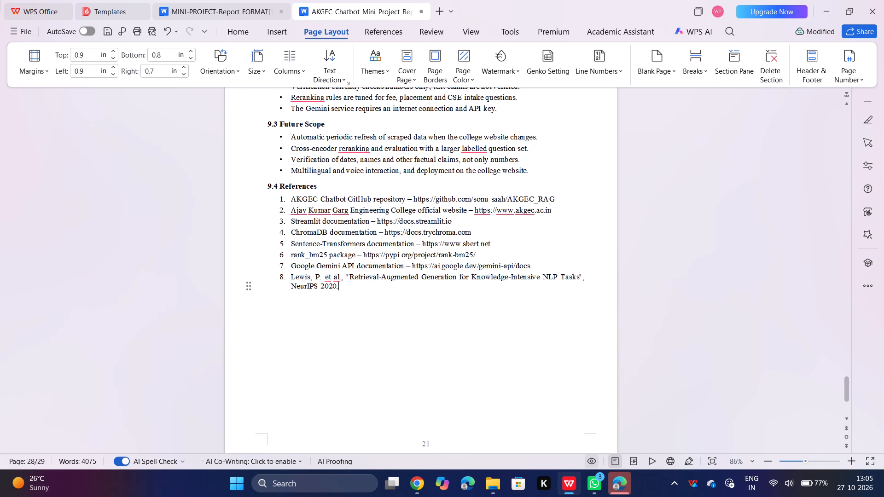
key(Down)
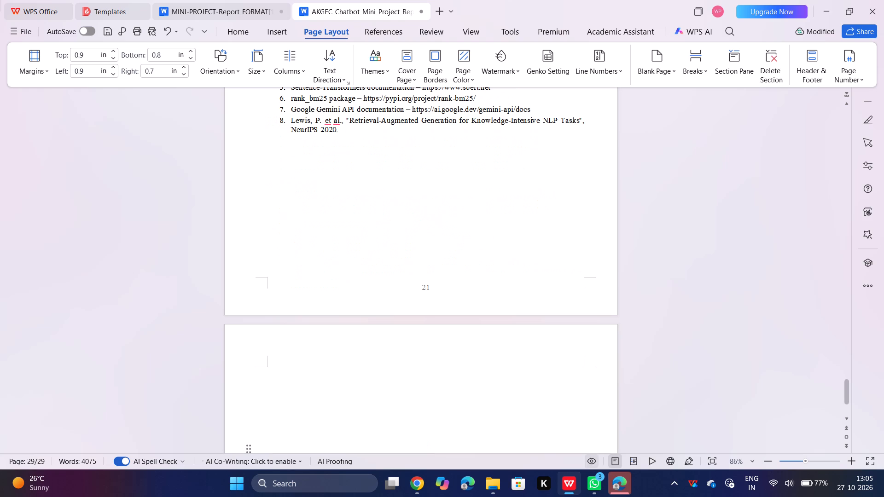
key(Up)
key(Return)
key(Return)
key(Return)
scroll(357, 272, up, 1)
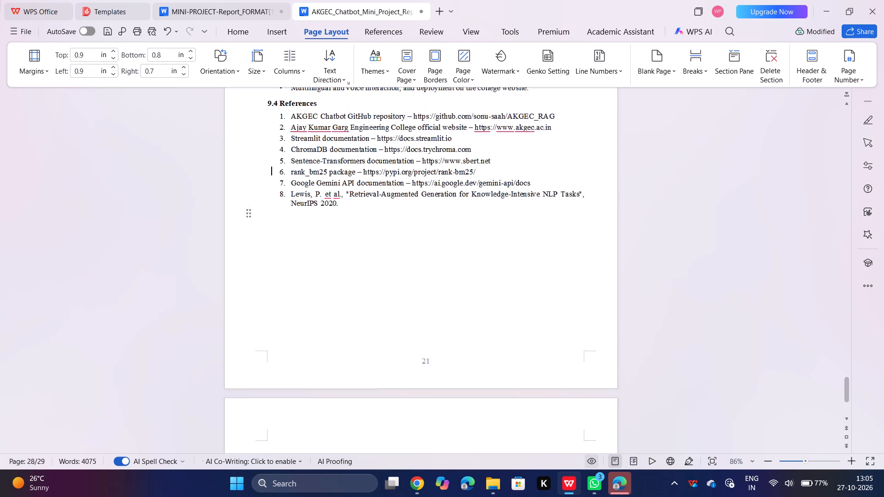
scroll(357, 272, up, 3)
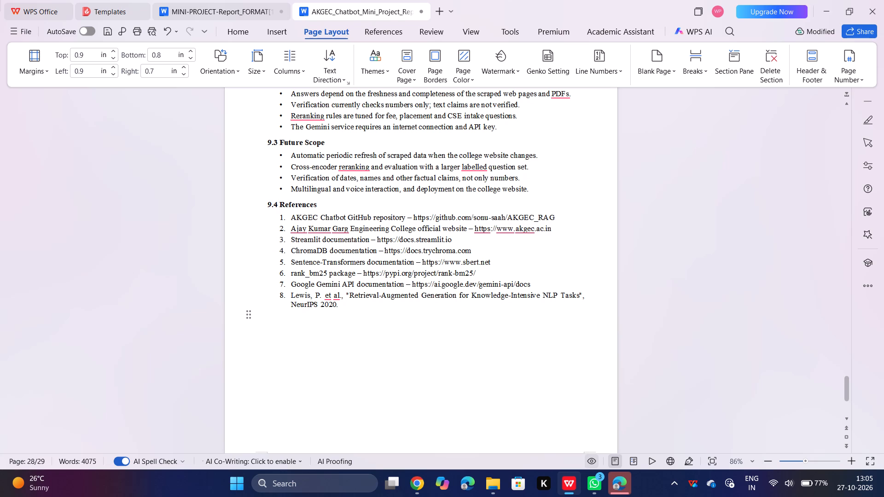
key(BackSpace)
key(Return)
key(Return)
key(Return)
scroll(357, 272, down, 5)
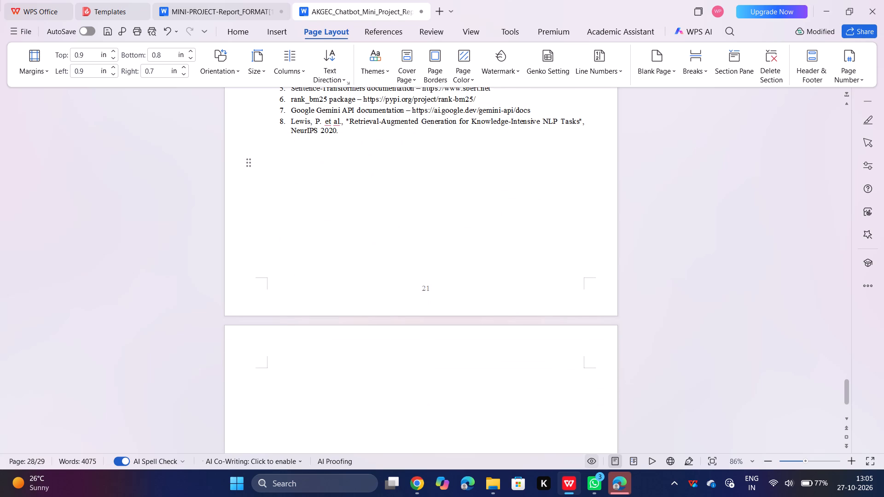
click(305, 347)
key(Up)
key(Down)
key(Up)
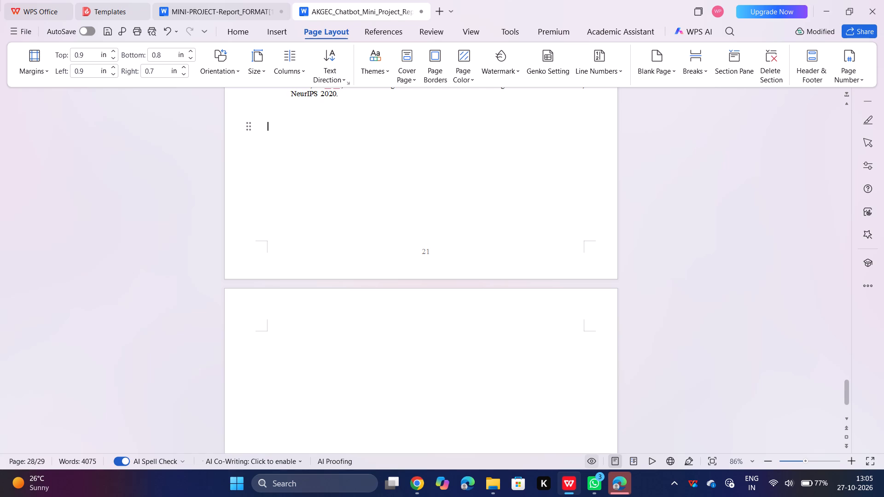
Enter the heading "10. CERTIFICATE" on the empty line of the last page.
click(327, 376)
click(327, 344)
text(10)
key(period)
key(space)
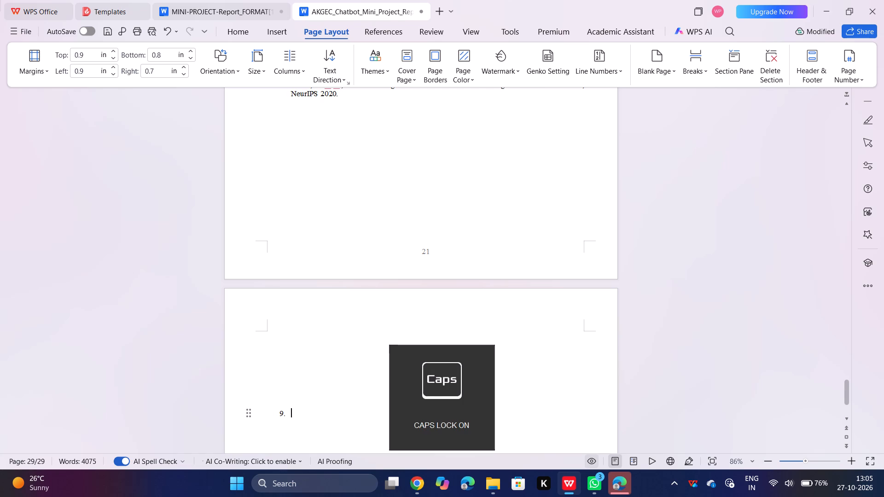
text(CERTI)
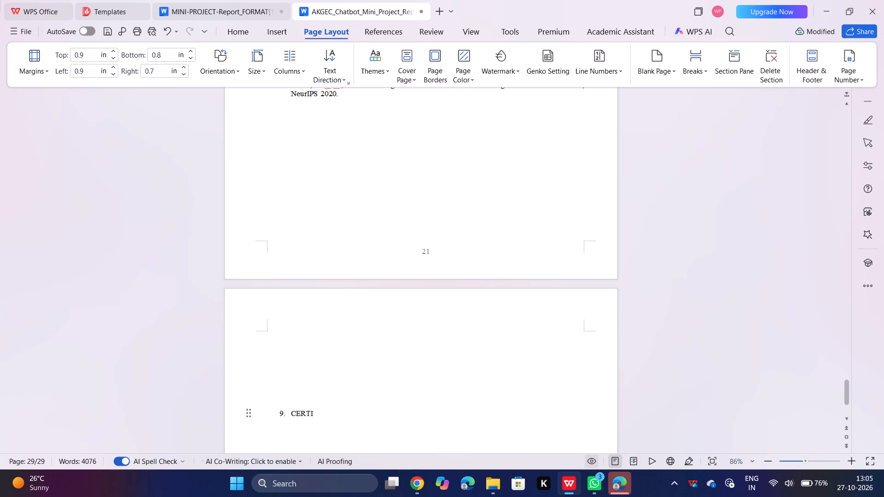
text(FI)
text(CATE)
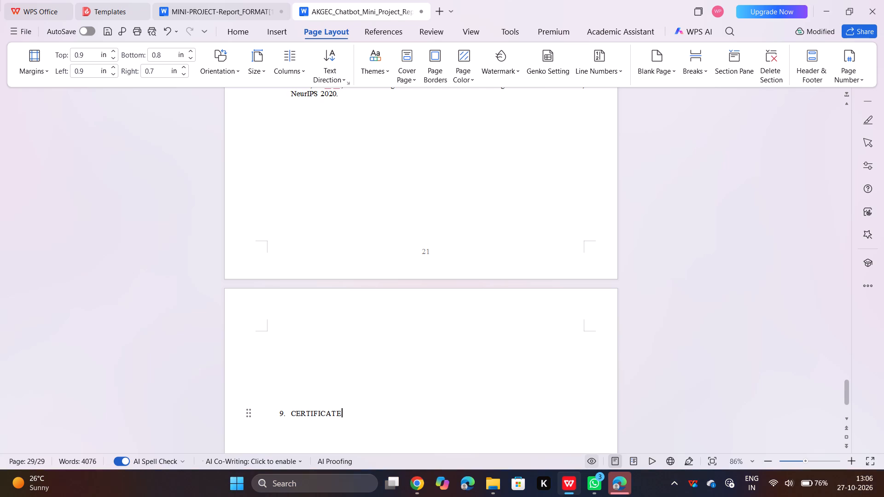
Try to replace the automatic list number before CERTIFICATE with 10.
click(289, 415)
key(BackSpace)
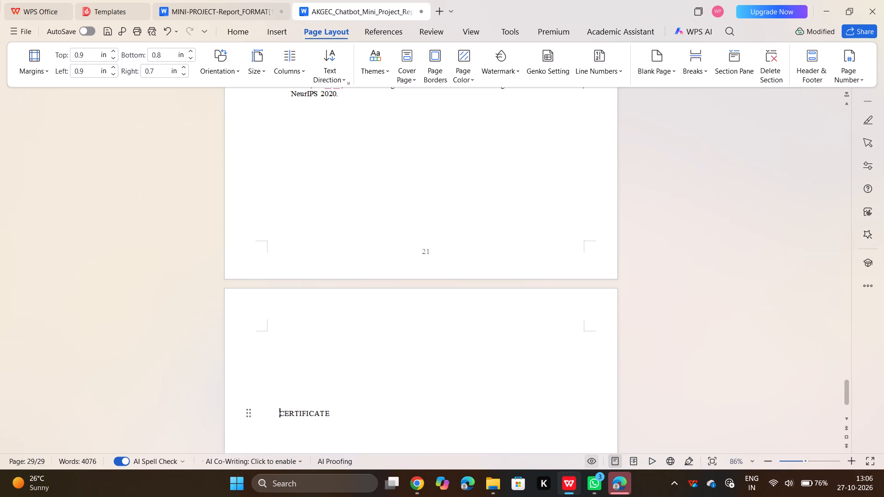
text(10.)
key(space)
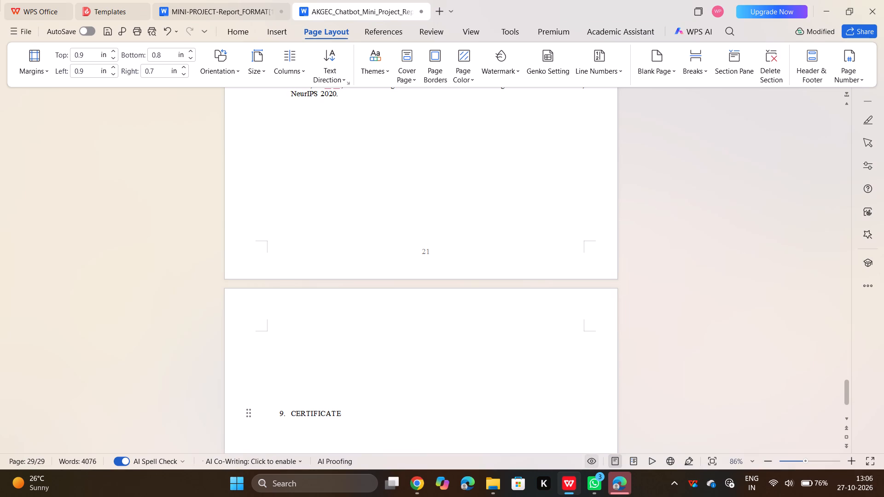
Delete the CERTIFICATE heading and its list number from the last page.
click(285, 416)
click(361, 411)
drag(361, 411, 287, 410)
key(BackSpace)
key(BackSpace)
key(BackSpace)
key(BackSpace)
Add blank lines below the References list until the text position reaches the top of the following page.
key(Return)
key(Return)
key(Return)
key(Return)
key(Return)
key(Return)
key(Return)
key(Return)
key(Return)
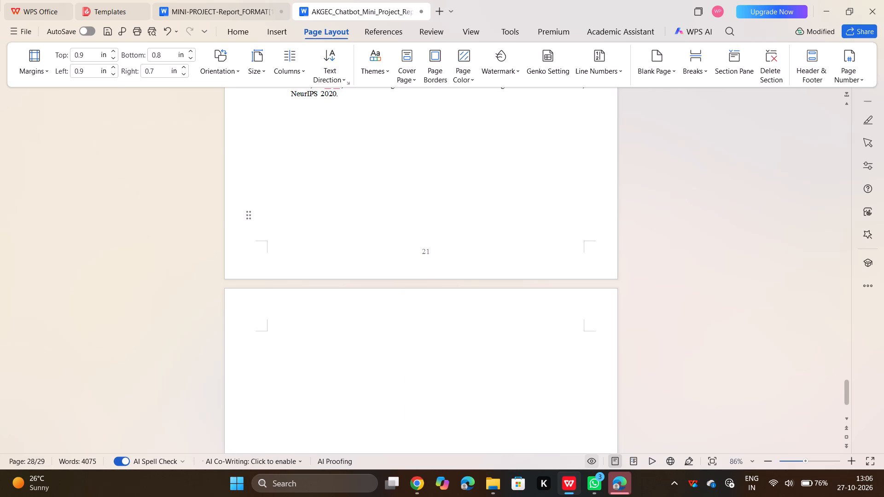
key(Return)
key(Return)
key(Return)
key(Up)
key(Up)
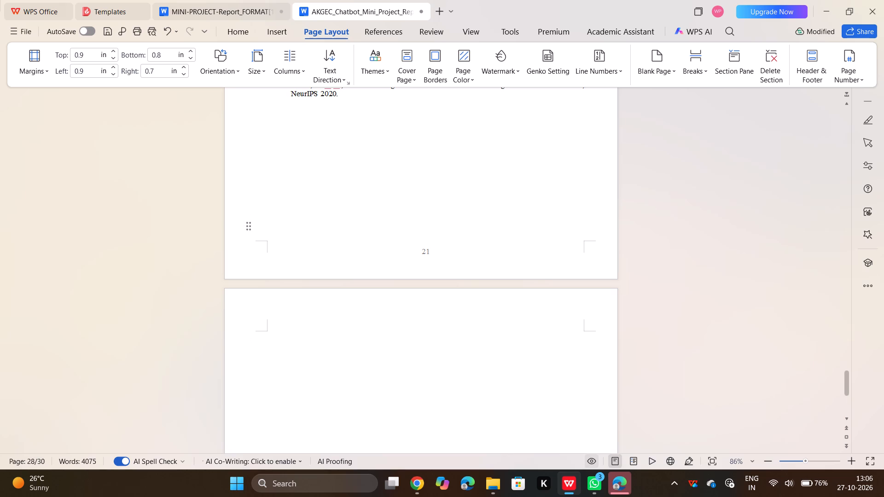
key(Down)
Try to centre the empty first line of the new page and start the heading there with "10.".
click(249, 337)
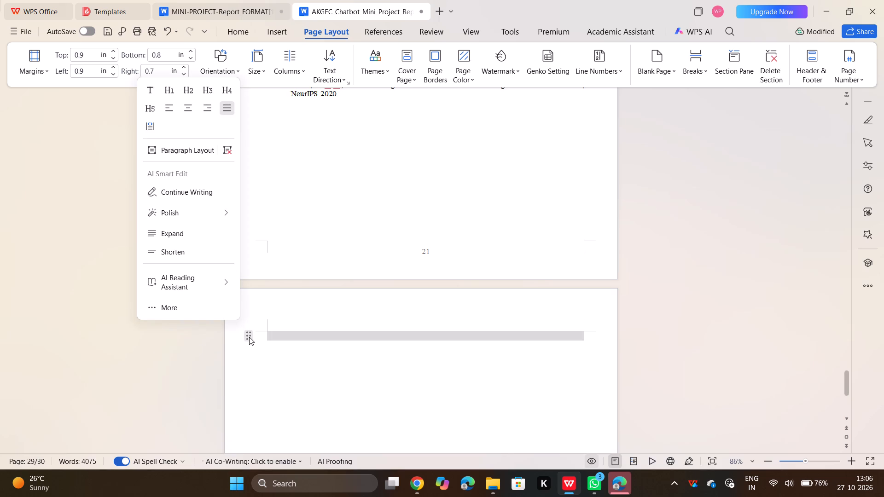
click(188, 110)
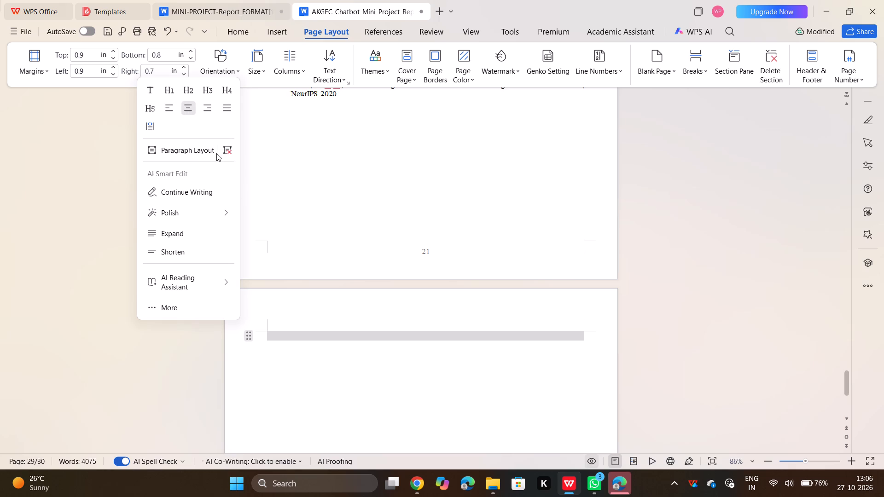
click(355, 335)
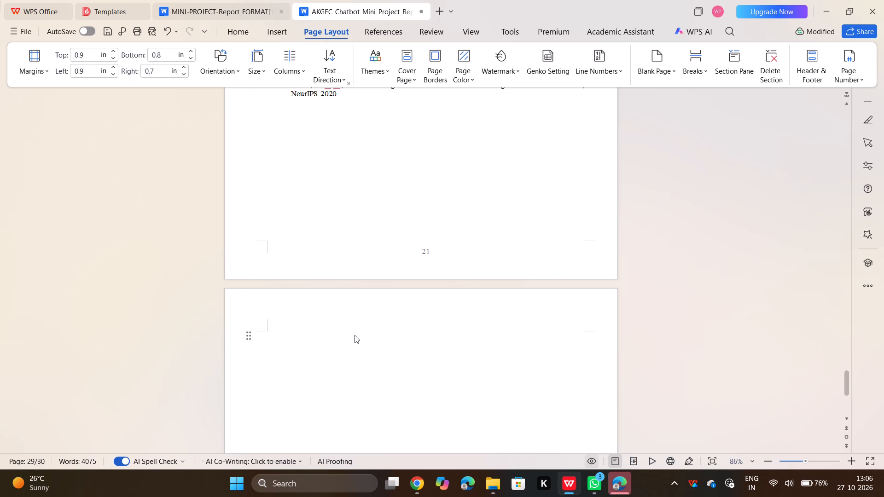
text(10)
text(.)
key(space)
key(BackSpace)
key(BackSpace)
Enter the heading text "CERTIFICATE" on the first line of the new page after the References.
key(shift+c)
key(BackSpace)
text(CW)
key(BackSpace)
text(ERTIFI)
key(x)
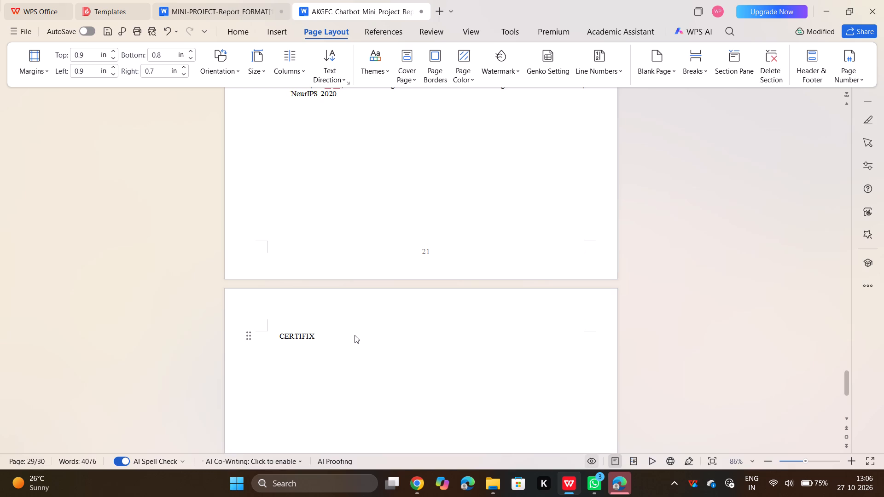
key(BackSpace)
text(CATE)
Centre the CERTIFICATE heading and set its font size to 16.
drag(334, 340, 280, 336)
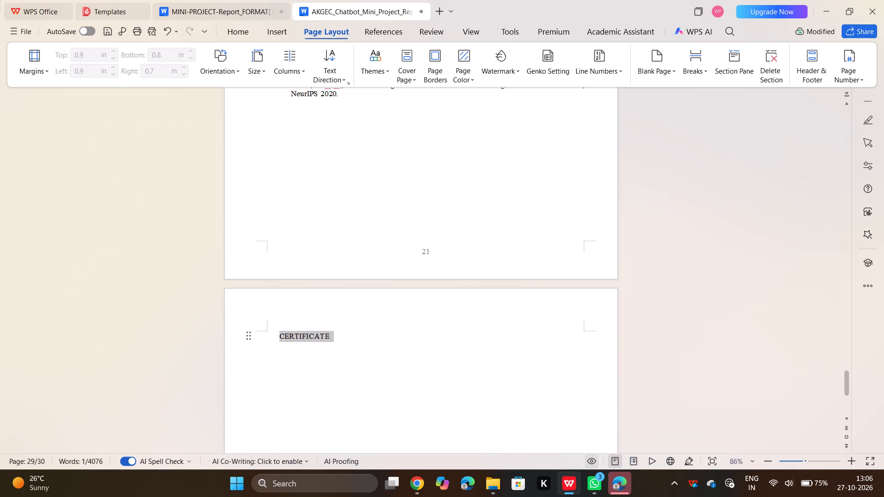
drag(280, 336, 277, 337)
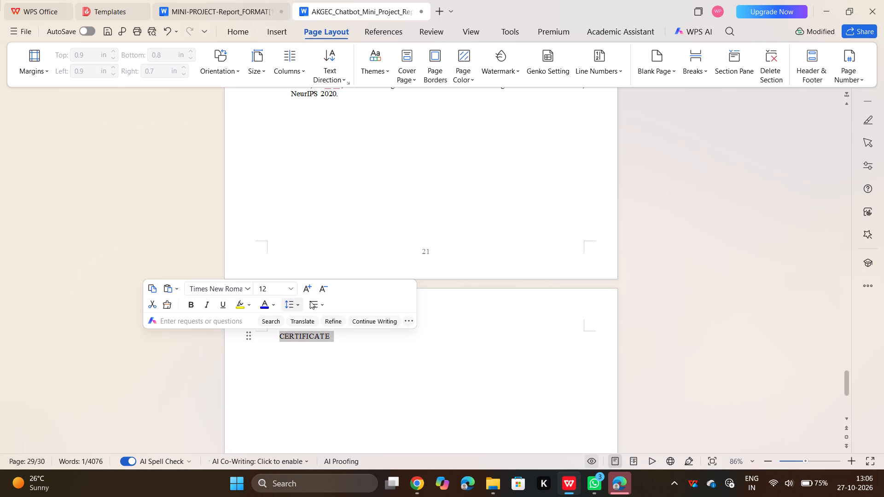
click(325, 300)
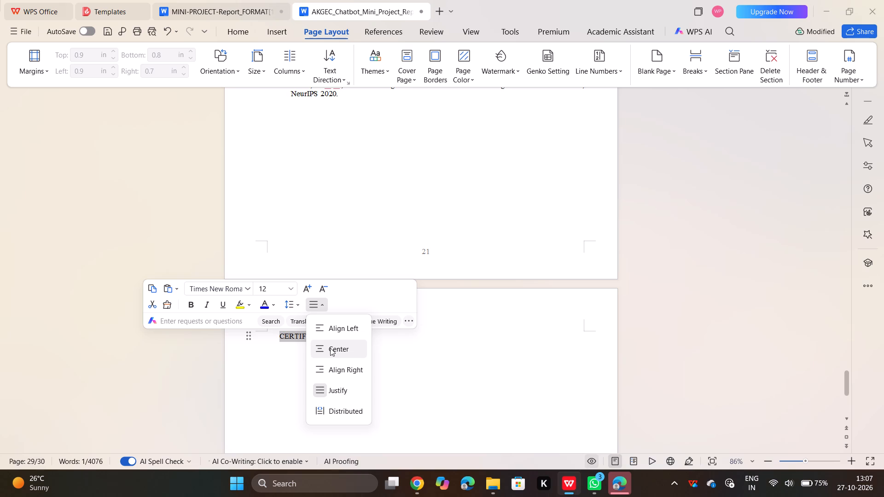
click(330, 348)
click(290, 292)
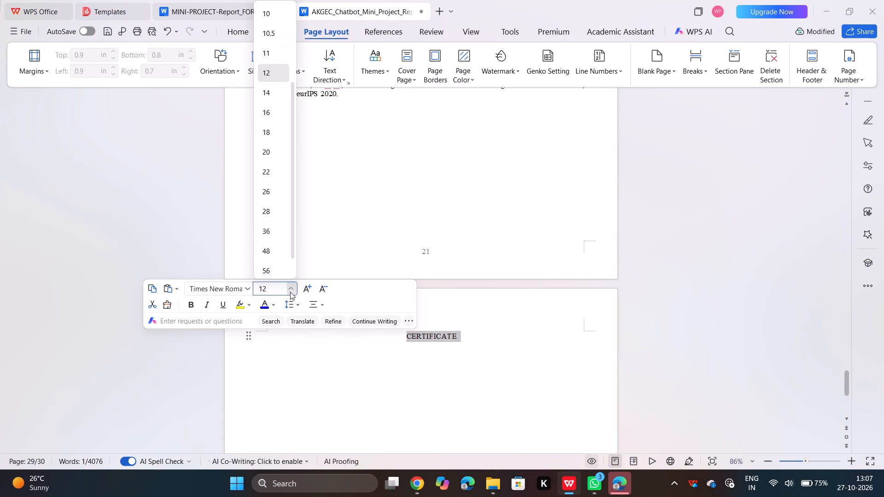
click(276, 104)
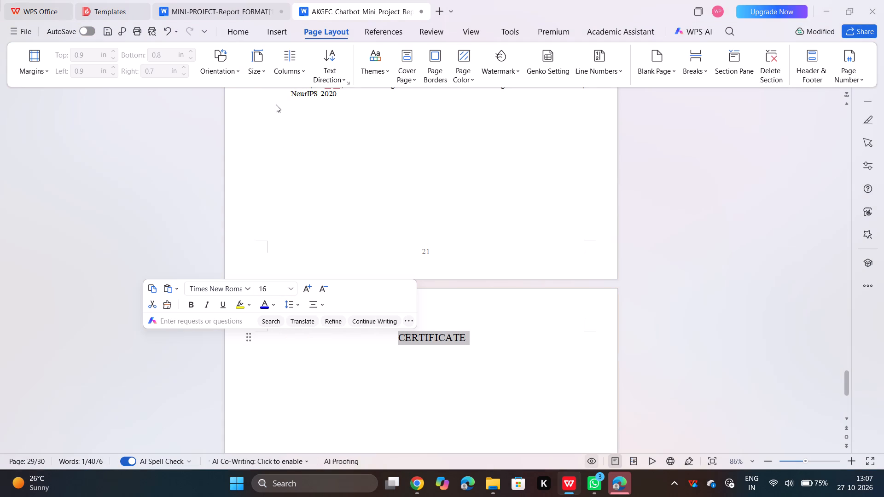
click(415, 341)
Insert the number "10. " in front of the CERTIFICATE heading.
click(396, 337)
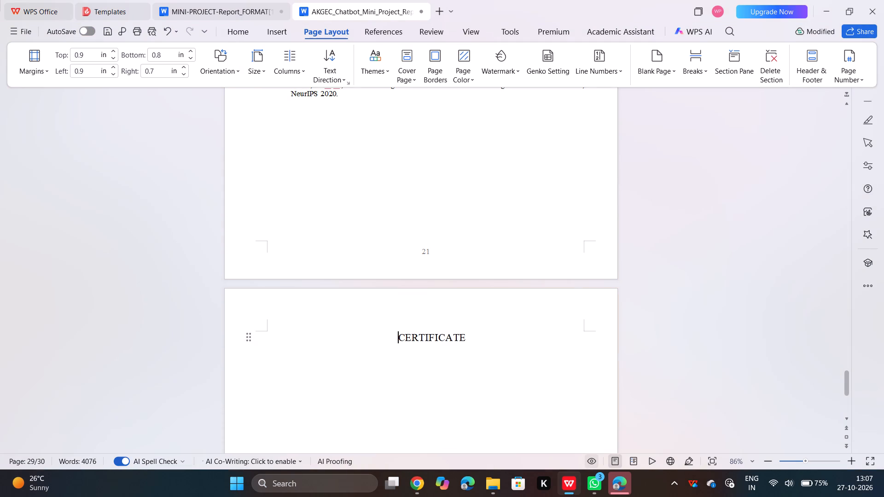
text(10)
key(space)
key(Left)
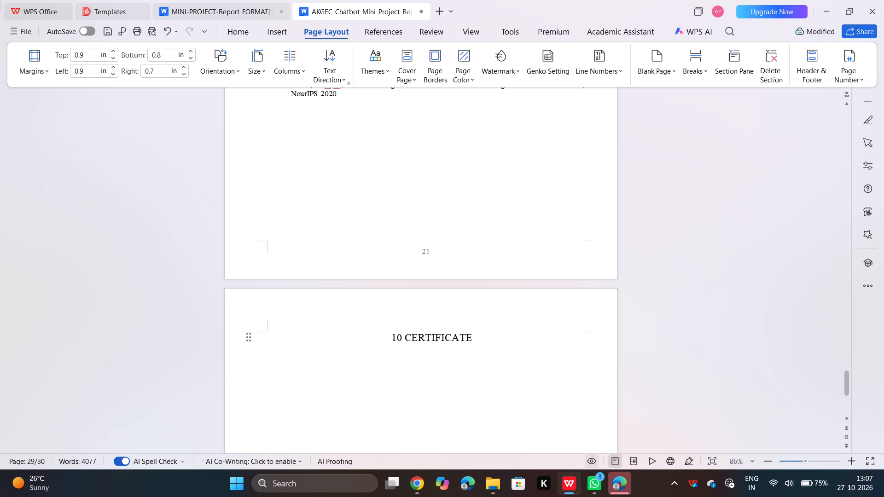
key(period)
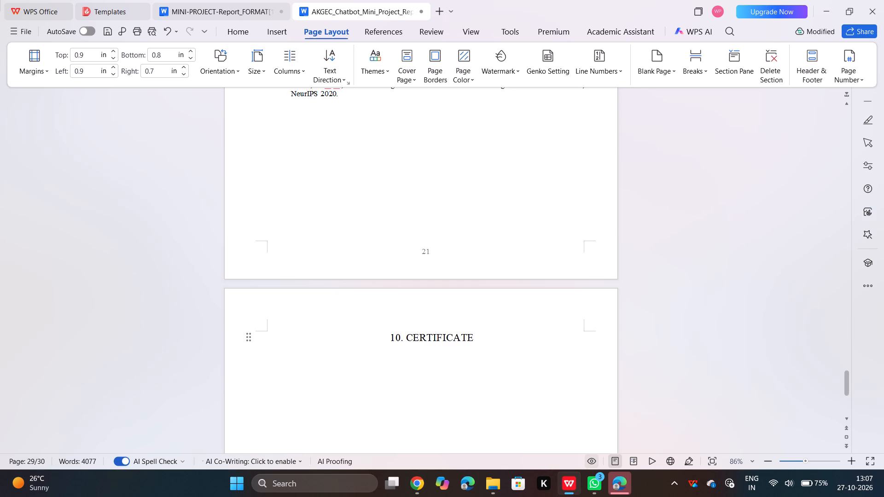
click(472, 396)
Make the whole "10. CERTIFICATE" heading bold.
drag(495, 341, 383, 341)
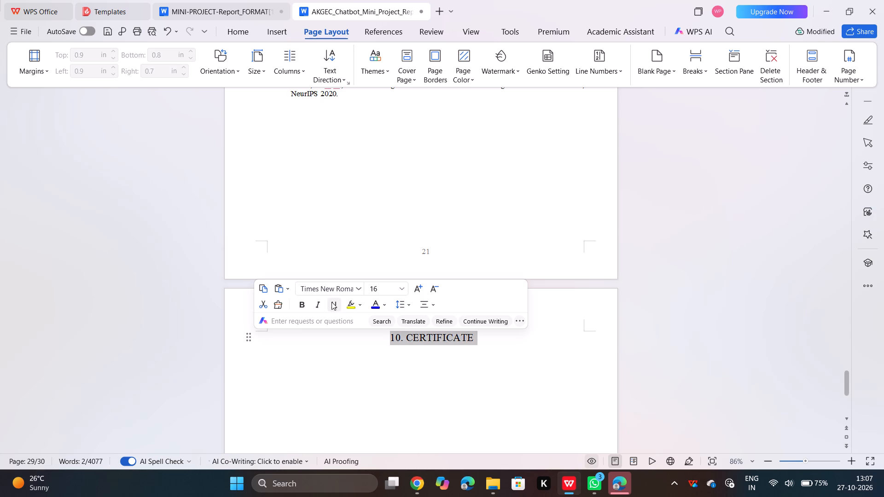
click(304, 306)
click(351, 436)
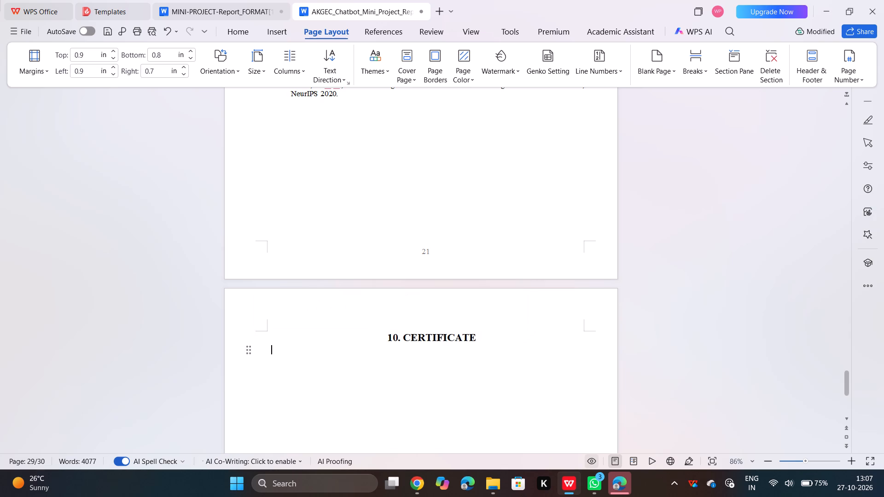
Change the heading to the plural, "10. CERTIFICATES".
scroll(351, 436, down, 4)
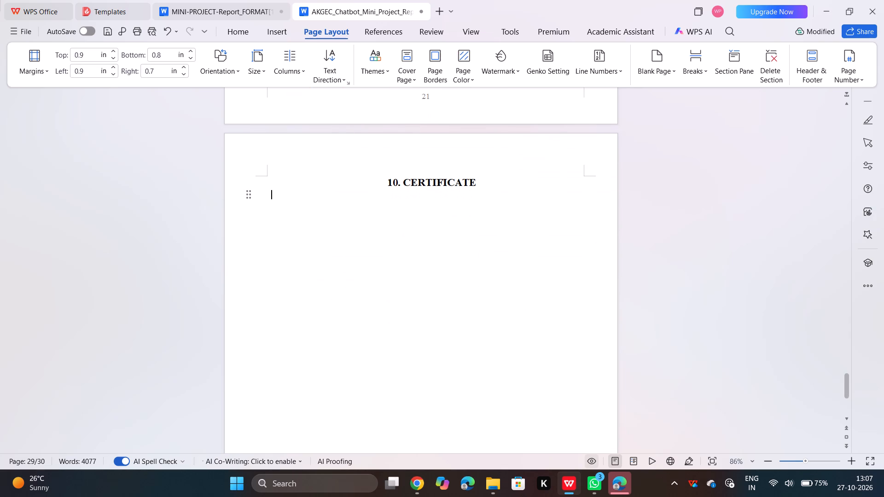
click(480, 186)
key(s)
Examine the new CERTIFICATES page together with the References page before it and the end of the document.
scroll(474, 225, down, 3)
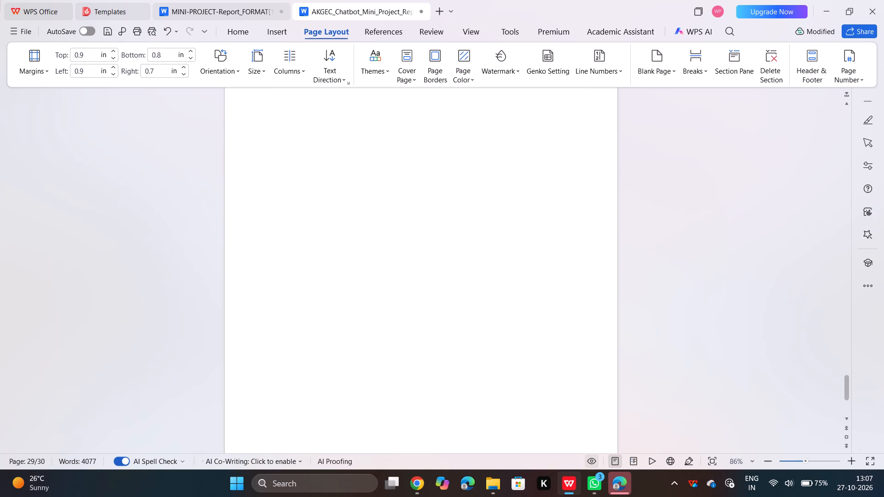
scroll(474, 225, down, 6)
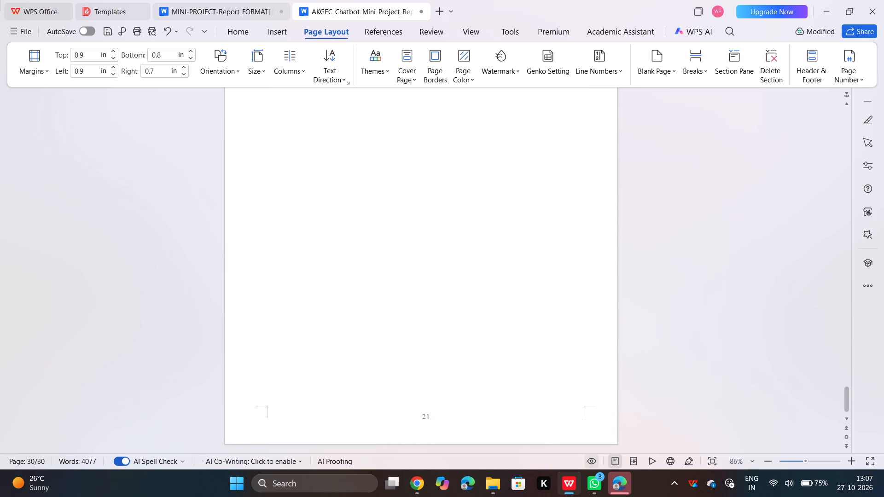
scroll(474, 225, up, 17)
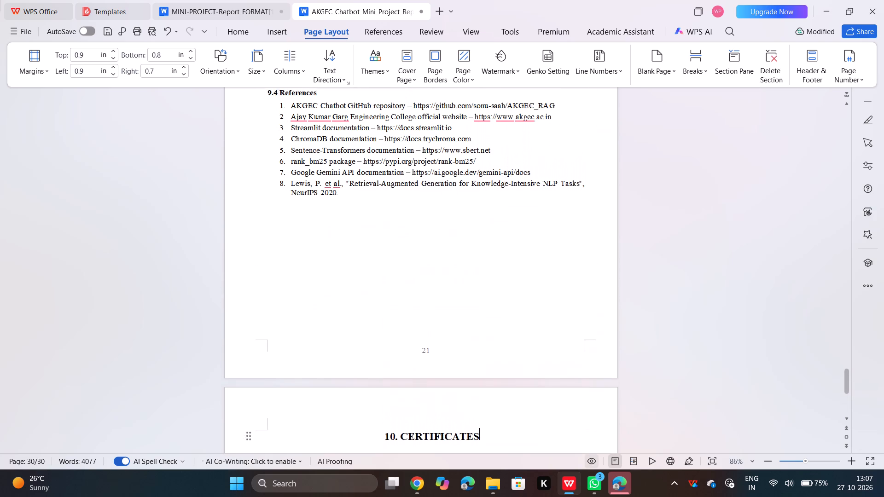
scroll(474, 225, down, 11)
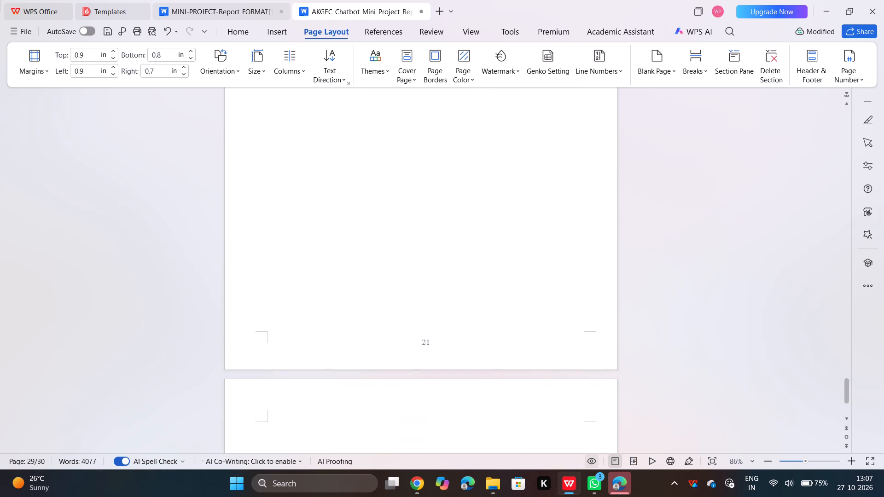
scroll(474, 225, down, 1)
scroll(474, 225, up, 10)
scroll(474, 225, down, 7)
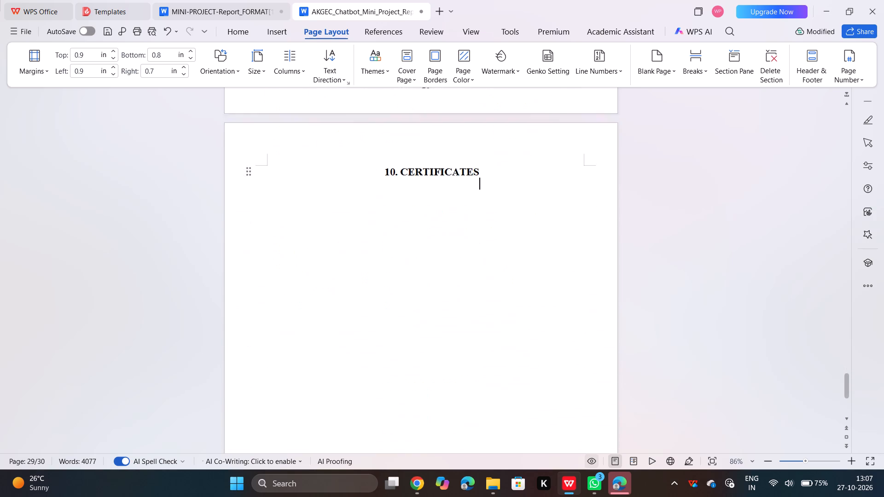
scroll(474, 225, down, 6)
scroll(446, 212, up, 11)
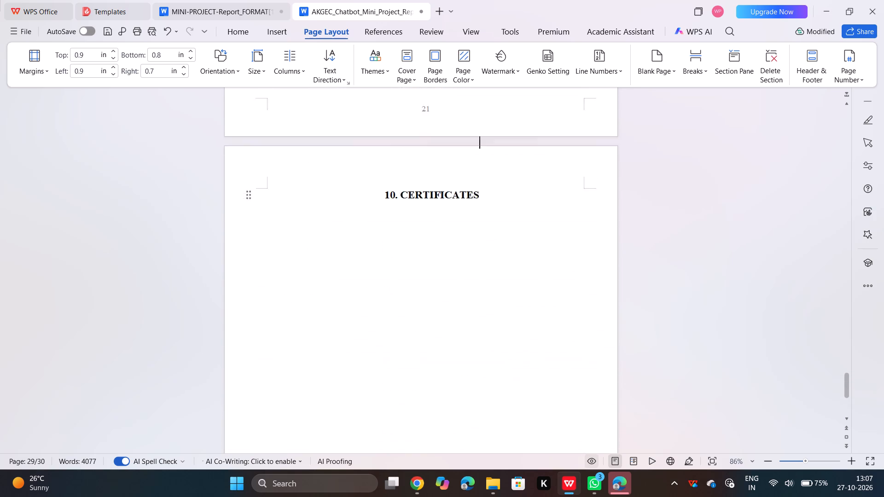
scroll(446, 212, down, 1)
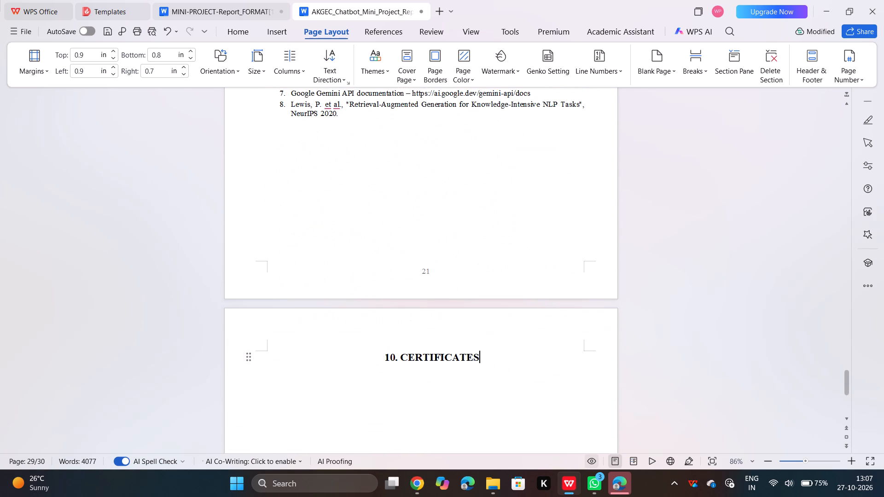
Look back through the report from the References to the list of abbreviations, including the page numbers in the footers.
scroll(446, 212, up, 16)
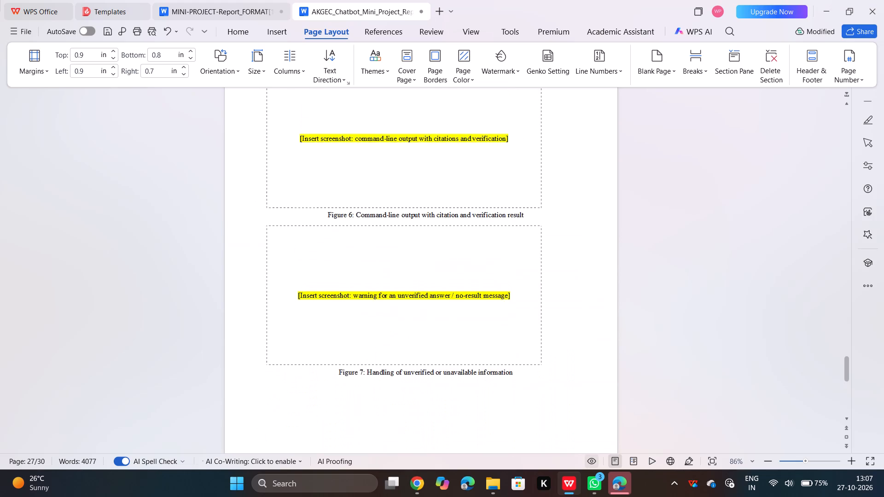
scroll(446, 212, up, 12)
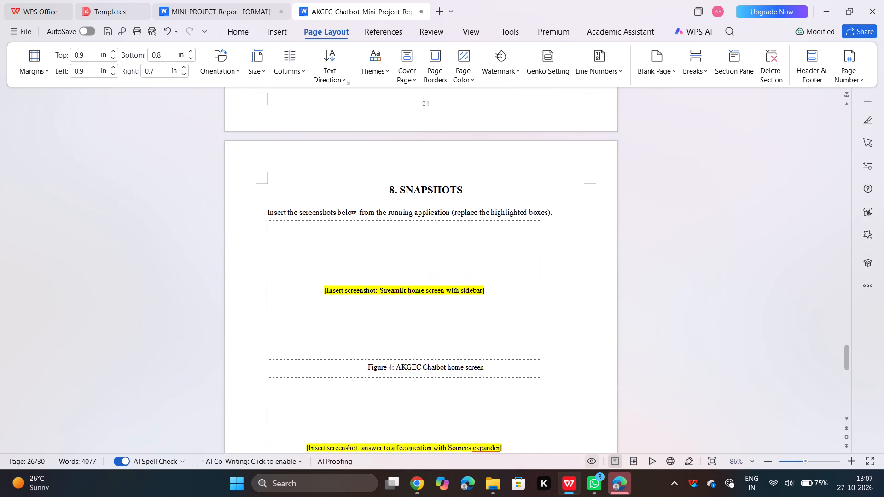
scroll(446, 212, up, 5)
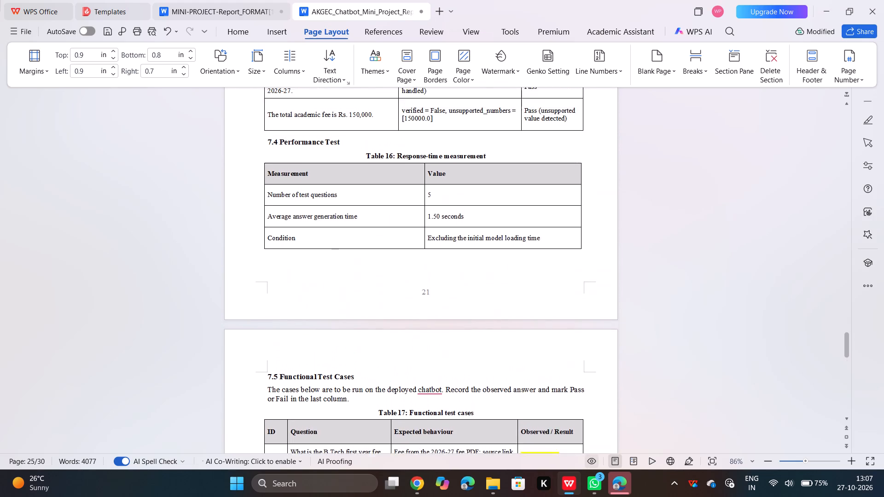
scroll(446, 212, up, 12)
scroll(446, 212, up, 14)
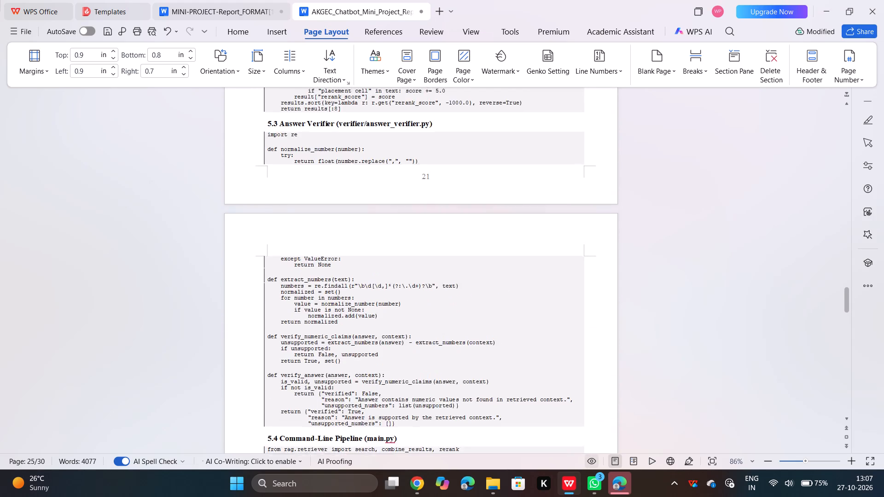
scroll(446, 212, up, 18)
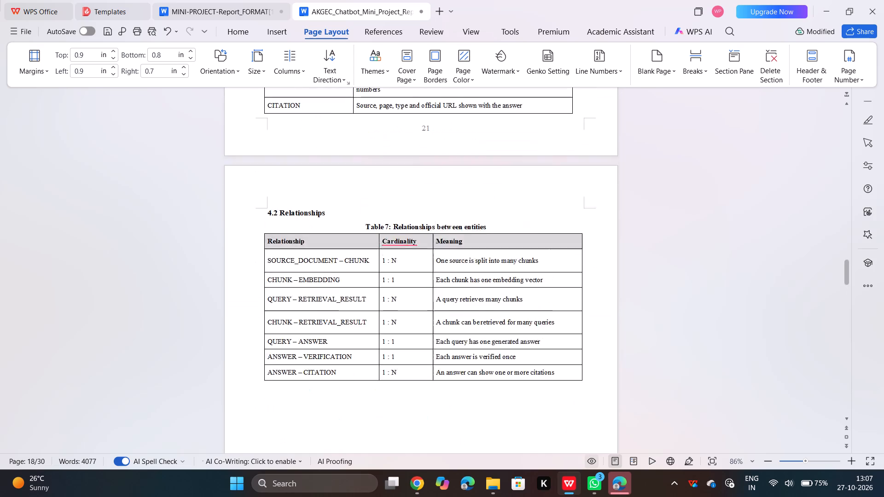
scroll(446, 212, up, 7)
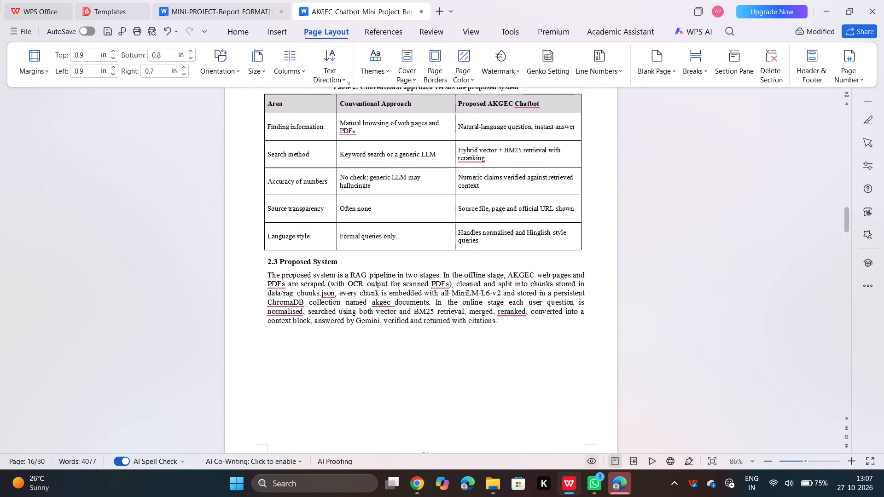
scroll(446, 212, up, 6)
scroll(446, 212, up, 15)
scroll(446, 212, up, 11)
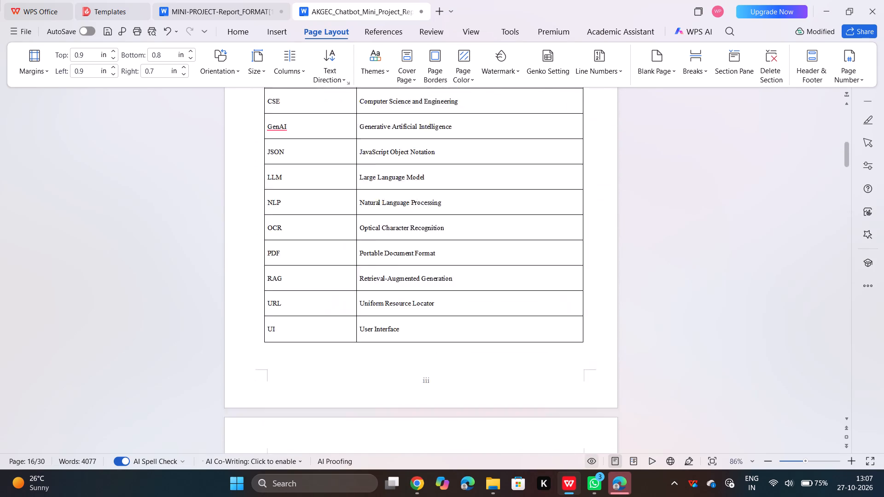
Examine the List of Tables, the table of contents and the Introduction chapter with the page number in its footer.
scroll(446, 212, down, 15)
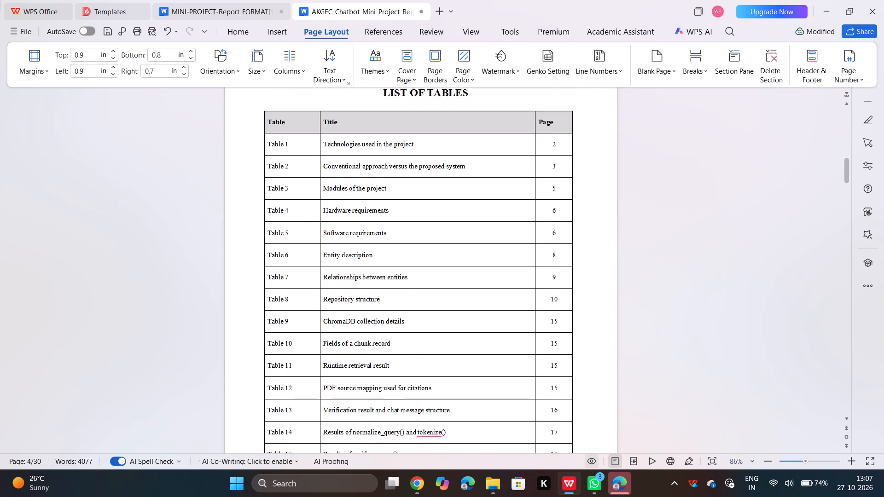
scroll(446, 212, down, 5)
scroll(446, 212, up, 6)
scroll(446, 212, down, 1)
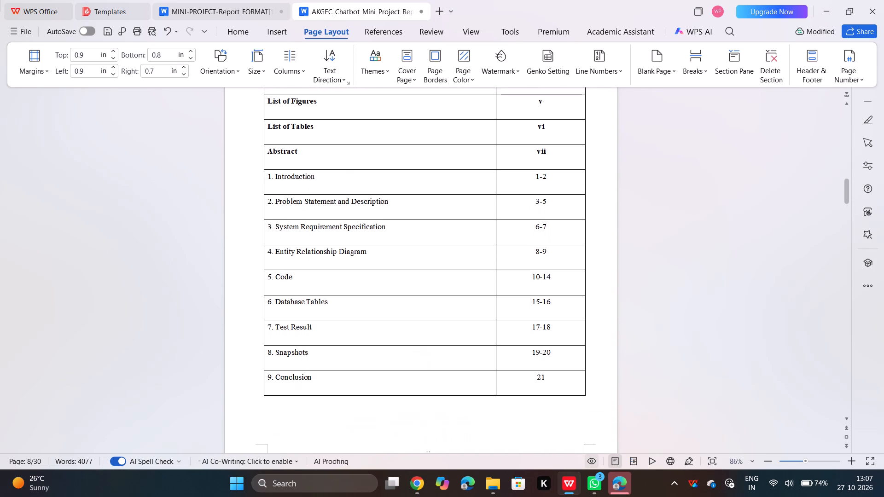
scroll(446, 212, down, 3)
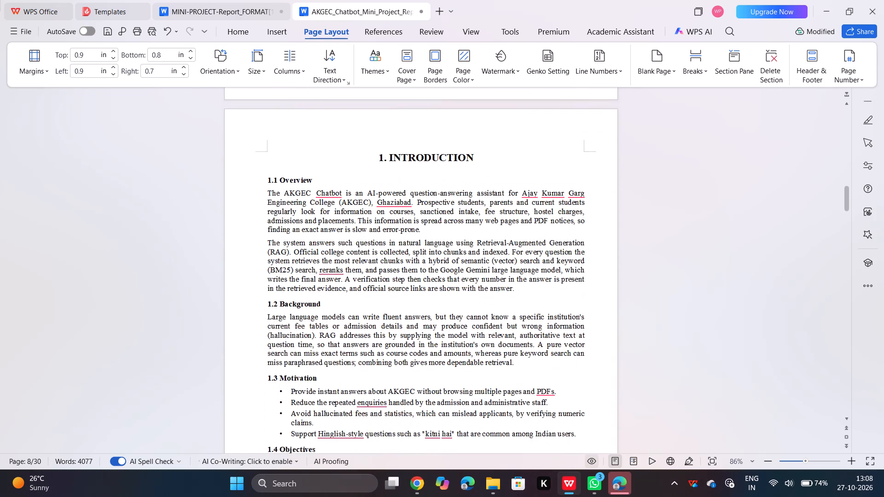
scroll(446, 212, down, 3)
scroll(446, 212, up, 6)
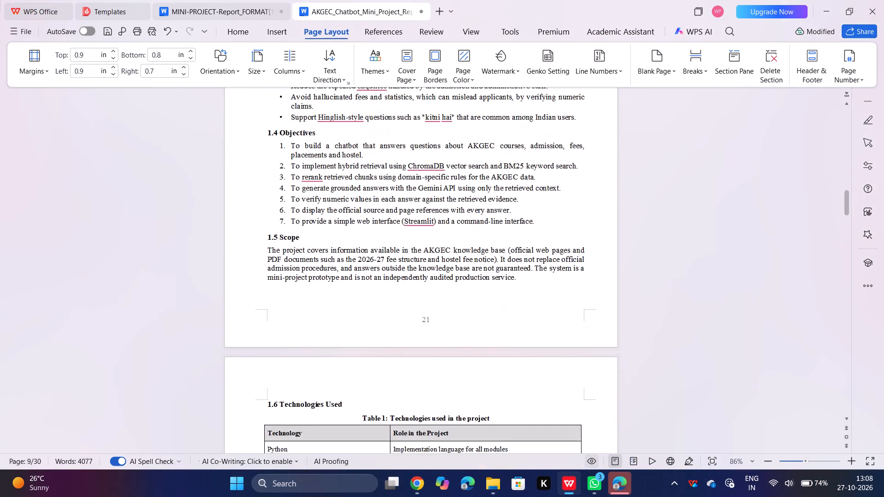
scroll(446, 212, up, 4)
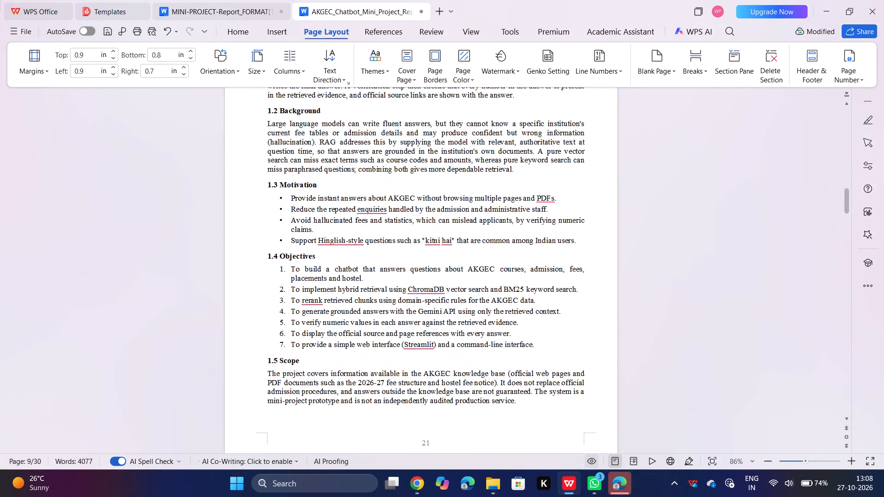
scroll(446, 212, up, 2)
scroll(446, 212, down, 8)
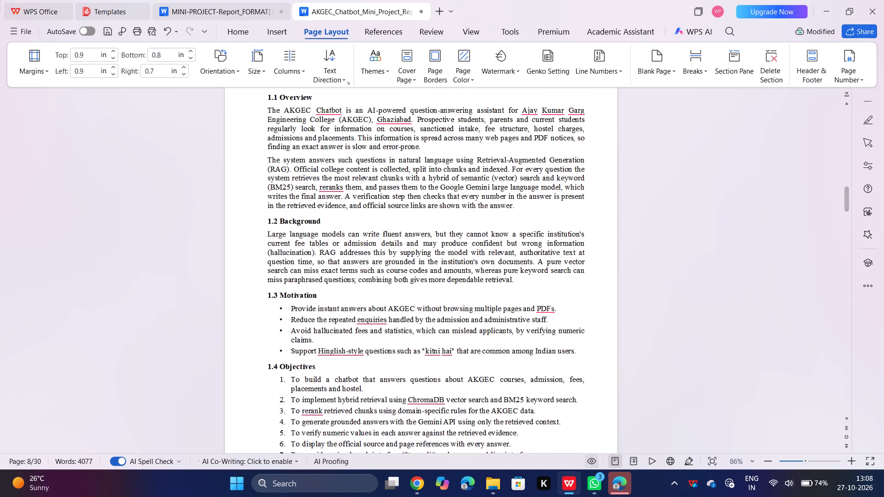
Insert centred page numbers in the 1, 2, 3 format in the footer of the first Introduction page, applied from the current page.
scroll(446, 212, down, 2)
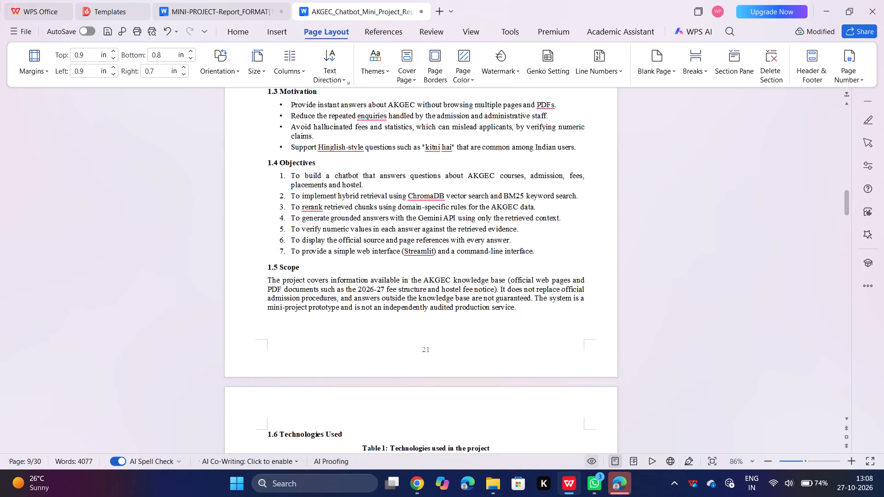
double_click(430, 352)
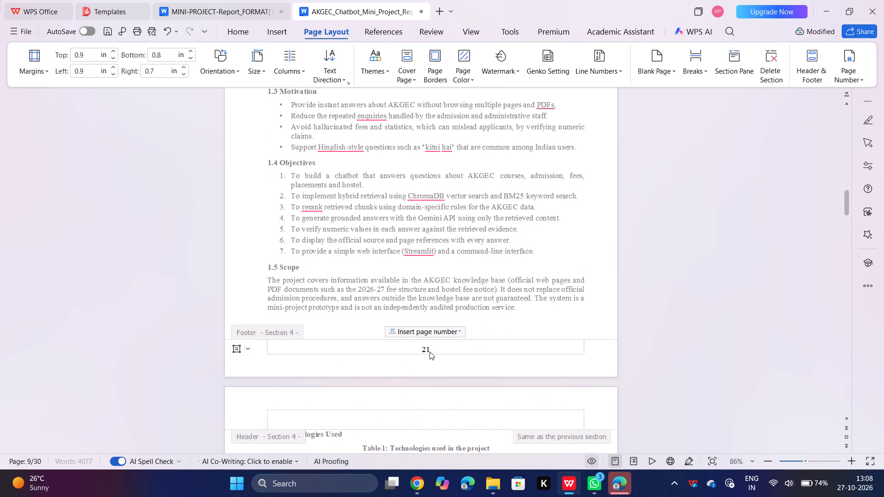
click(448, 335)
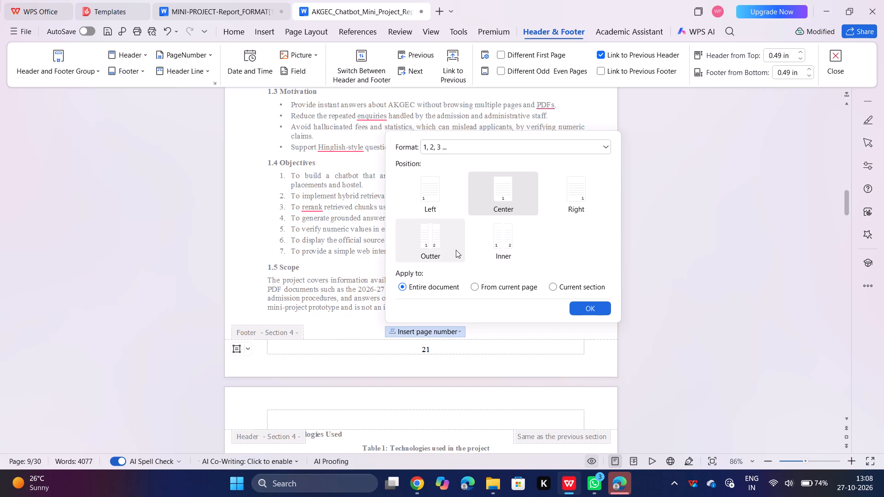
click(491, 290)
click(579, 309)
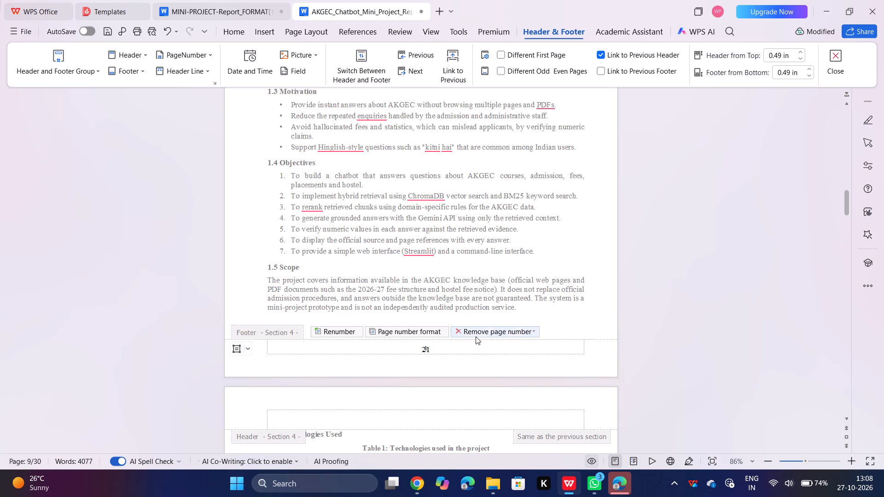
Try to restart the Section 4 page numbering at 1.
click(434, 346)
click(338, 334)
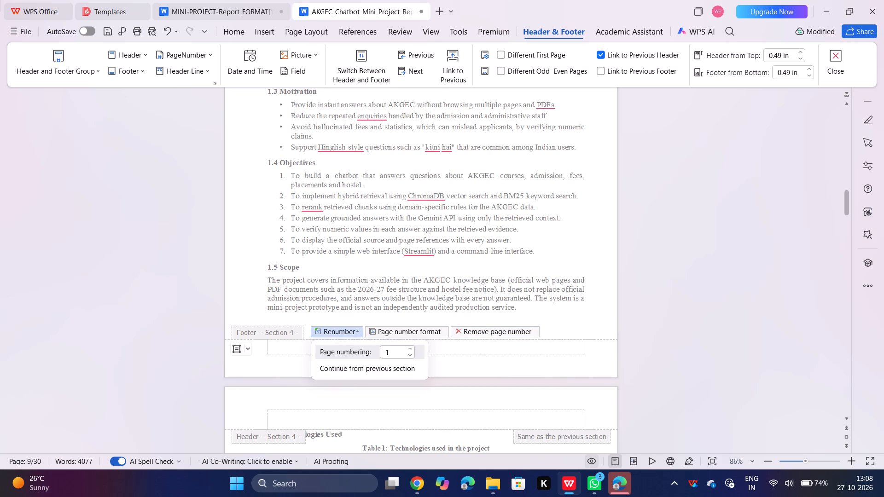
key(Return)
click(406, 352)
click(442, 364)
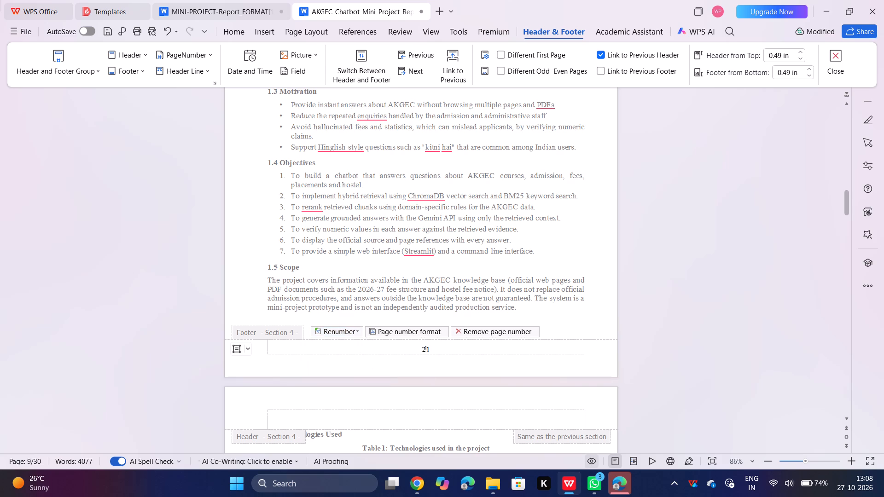
Replace the typed 21 in the Section 4 footer with 1.
key(BackSpace)
key(BackSpace)
key(1)
double_click(456, 375)
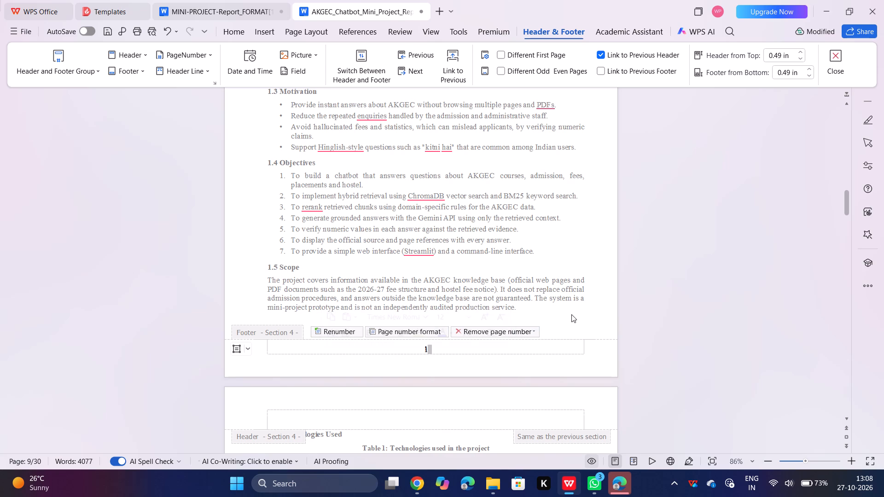
click(571, 314)
click(571, 314)
Remove the inserted page numbers from the first Introduction page onward.
scroll(571, 314, down, 3)
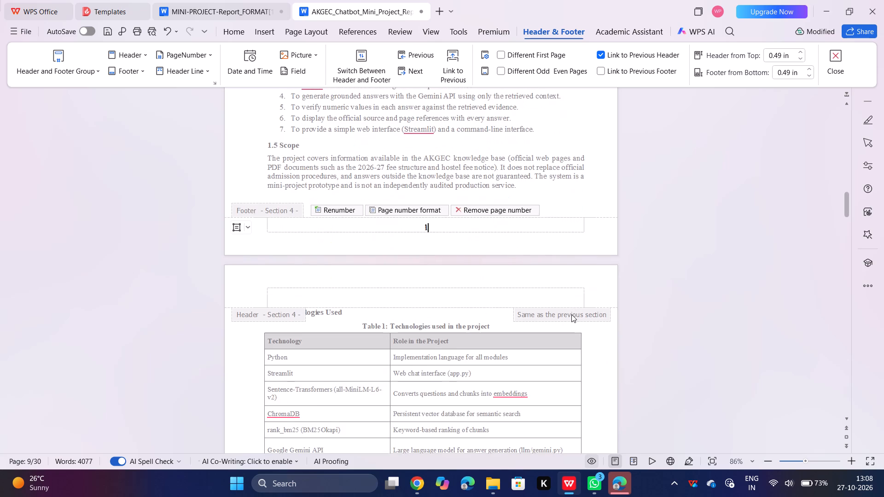
scroll(571, 314, down, 6)
scroll(571, 314, up, 4)
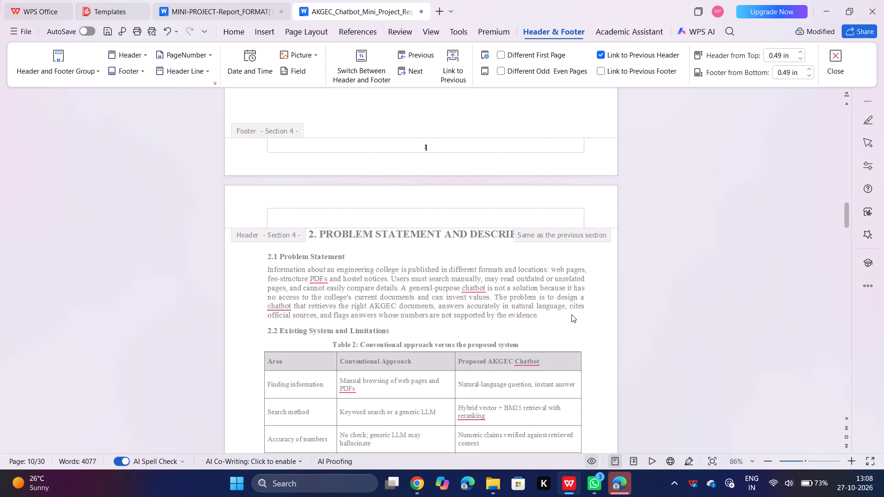
scroll(571, 314, up, 8)
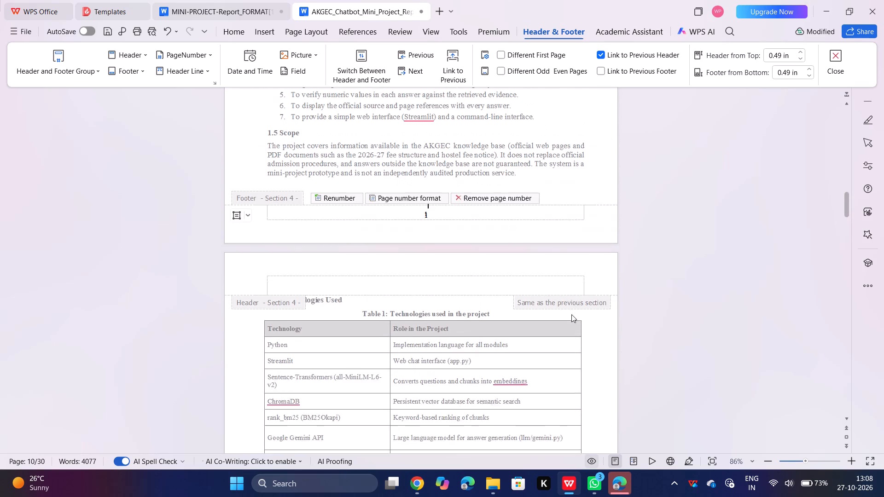
scroll(571, 314, up, 1)
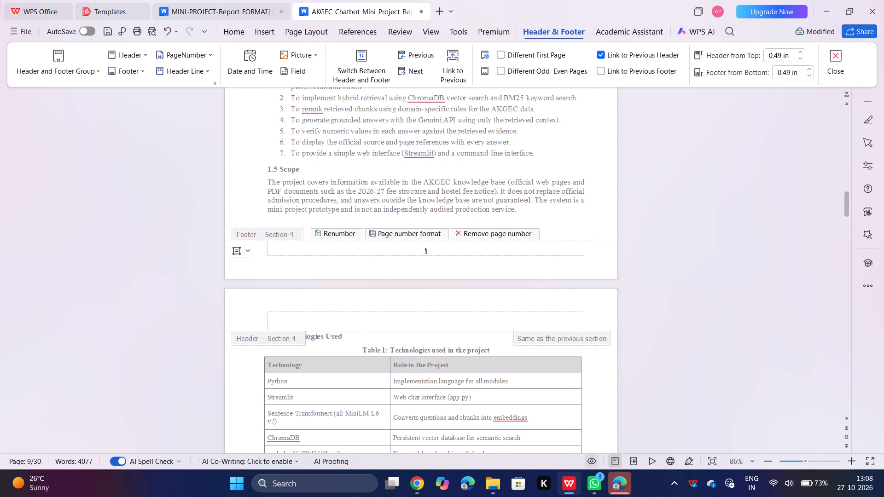
click(466, 237)
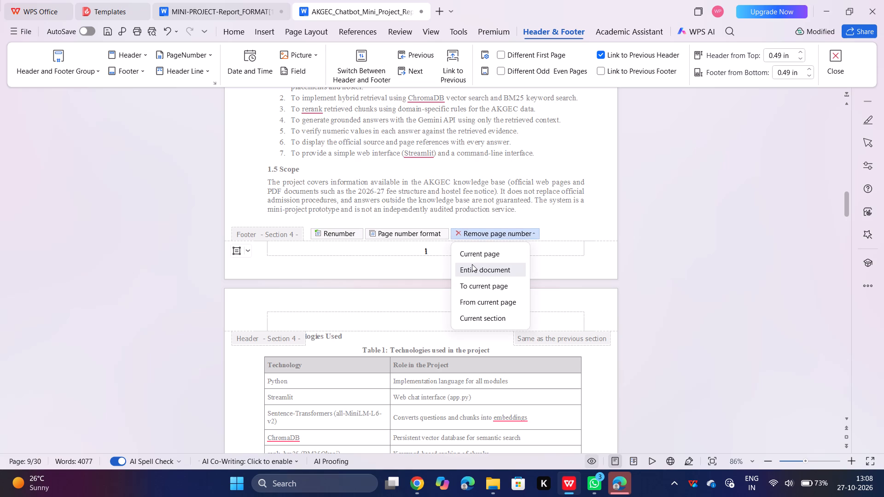
click(474, 299)
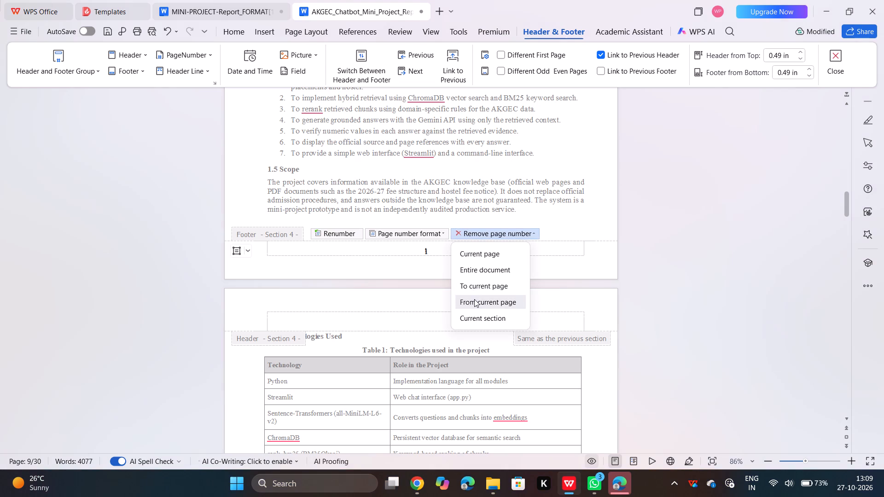
Delete the leftover typed 1 from the Section 4 footer.
scroll(474, 299, down, 9)
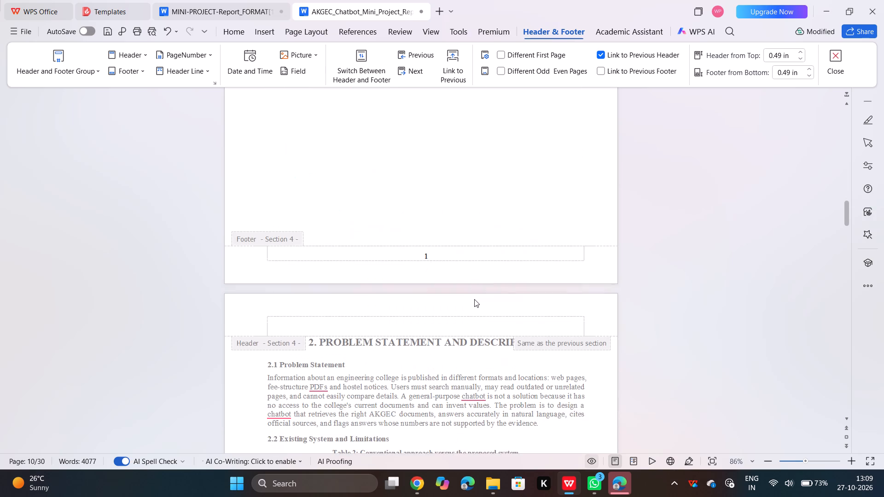
scroll(474, 299, up, 10)
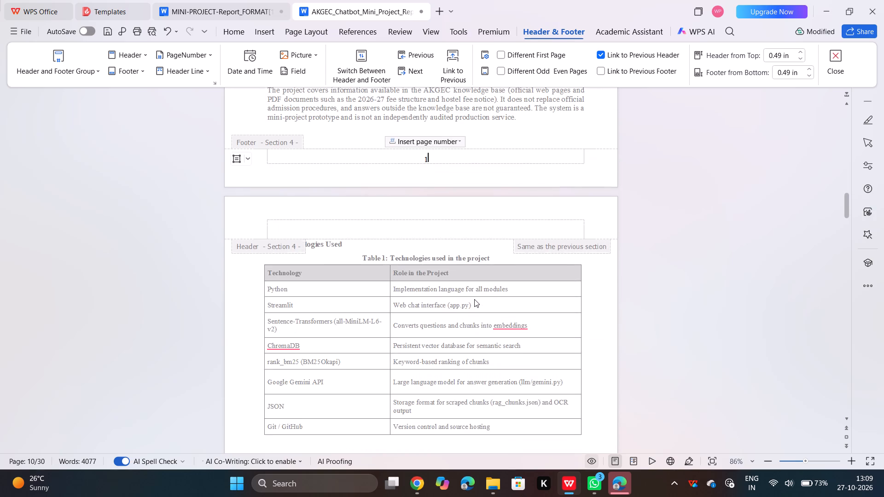
key(BackSpace)
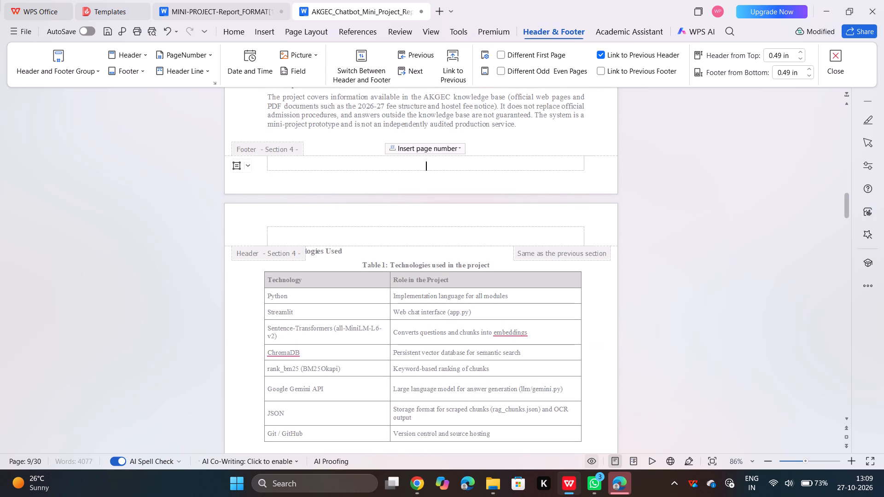
Insert centred page numbers in the 1, 2, 3 format into the Section 4 footer, applied from the current page onward.
click(451, 145)
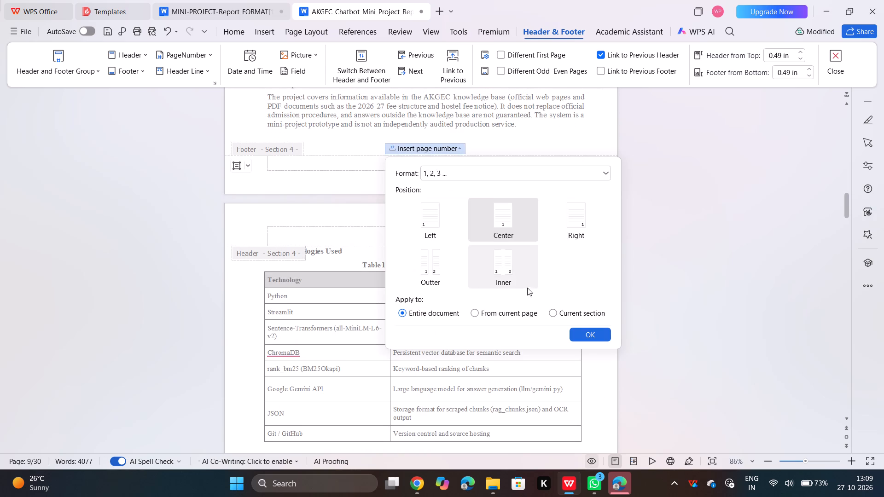
click(515, 310)
click(591, 328)
Check the footer page numbers throughout Section 4, from the Introduction to the end of the report.
scroll(591, 328, down, 4)
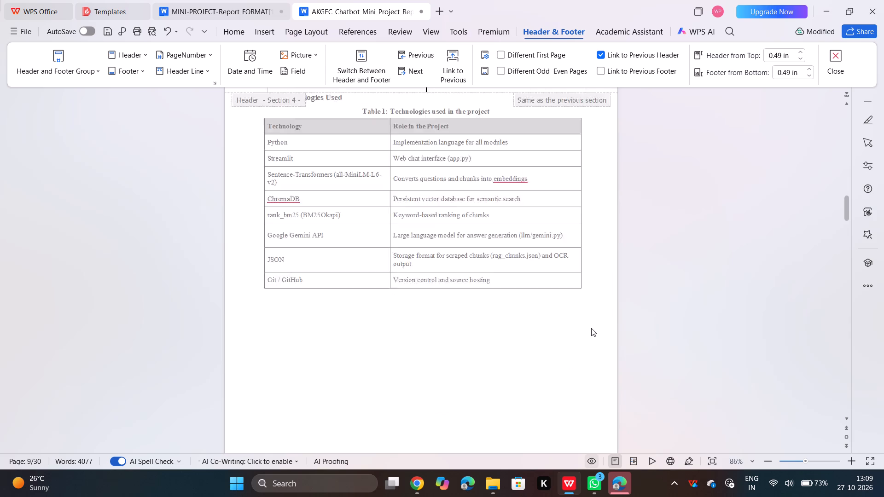
scroll(591, 328, down, 17)
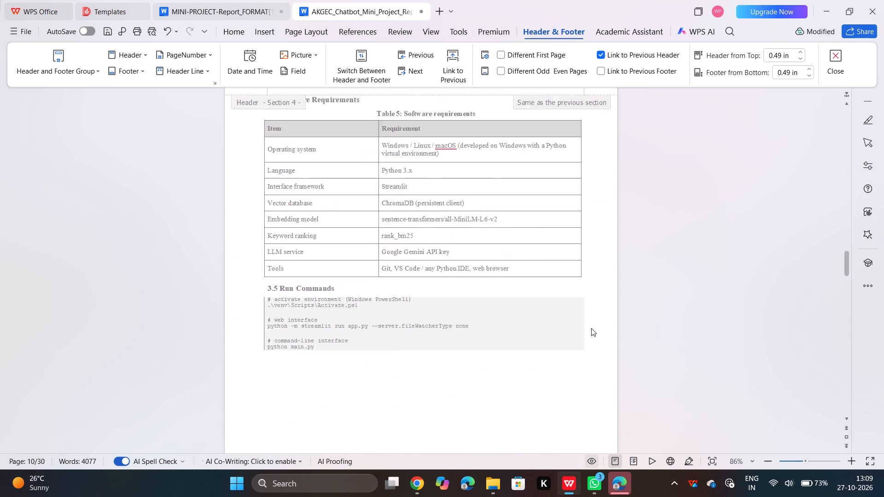
scroll(591, 328, down, 14)
scroll(591, 328, down, 15)
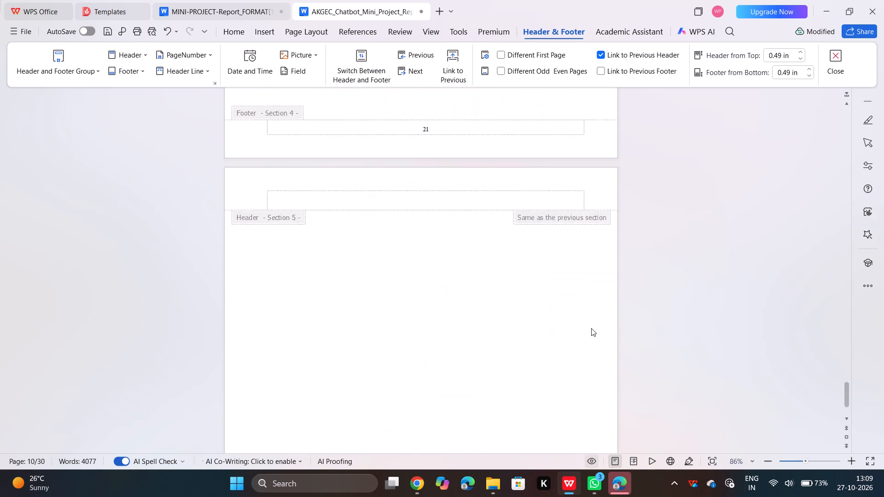
scroll(591, 328, up, 18)
scroll(591, 328, down, 3)
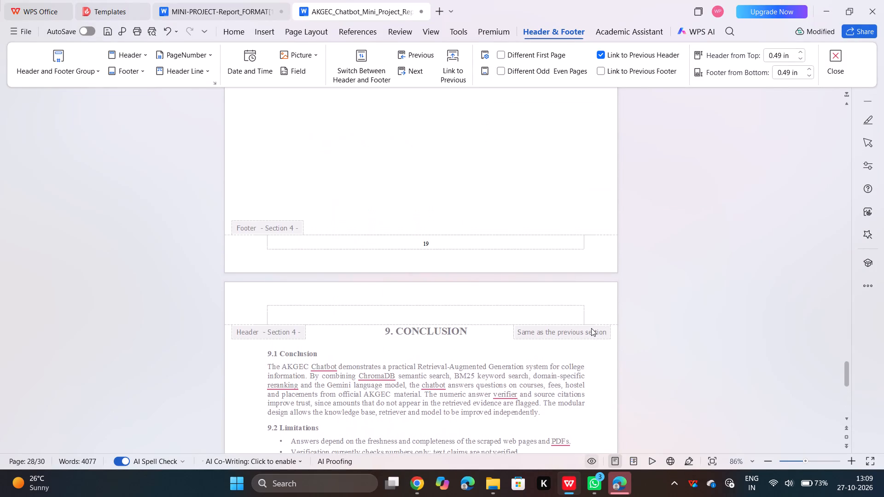
scroll(591, 328, down, 3)
scroll(591, 328, up, 7)
scroll(591, 328, up, 14)
scroll(591, 328, up, 12)
scroll(591, 328, up, 19)
scroll(591, 328, up, 10)
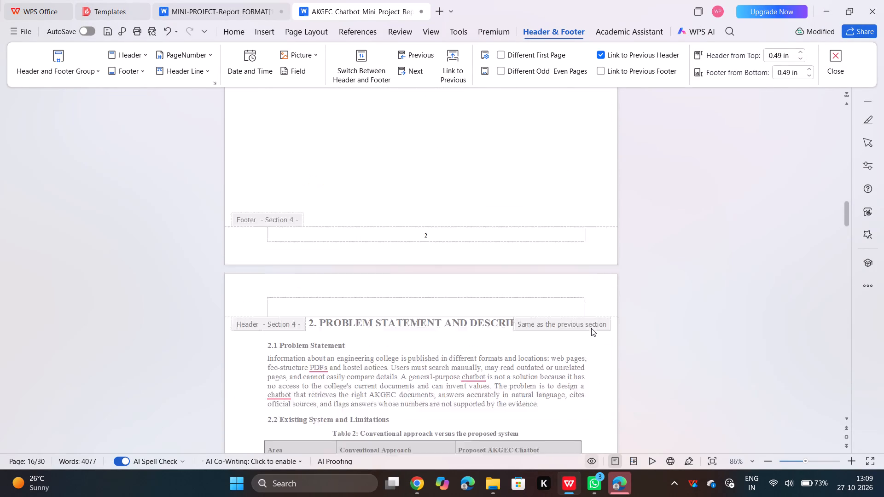
scroll(591, 328, down, 2)
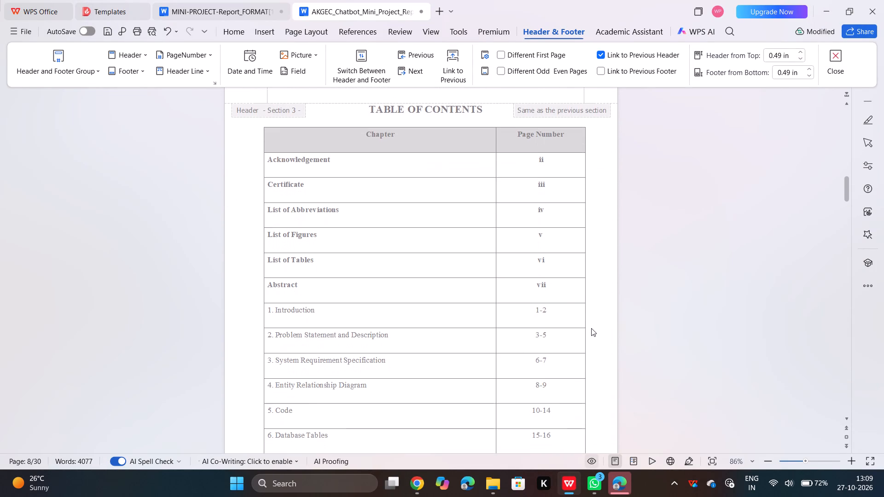
Leave header and footer editing and return to the document body.
double_click(652, 299)
click(652, 299)
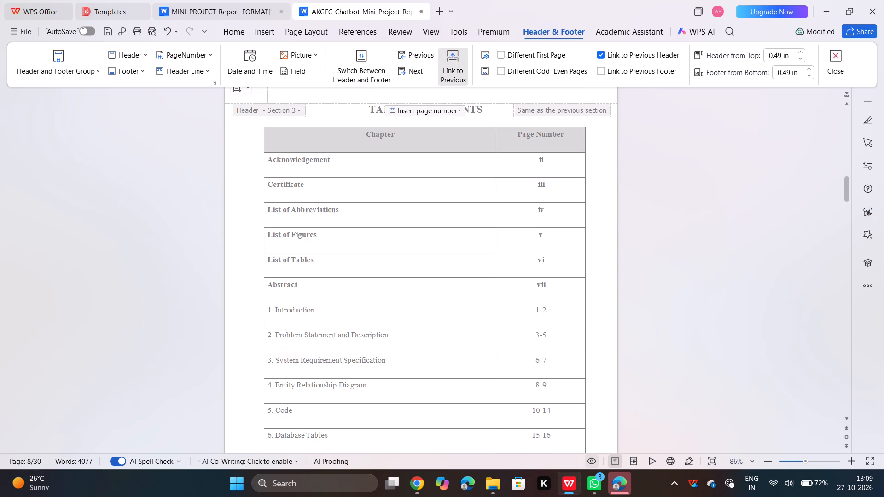
click(598, 280)
double_click(598, 280)
Examine which page each chapter falls on, from the Certificates page back to the table of contents.
scroll(598, 280, down, 4)
scroll(598, 280, up, 3)
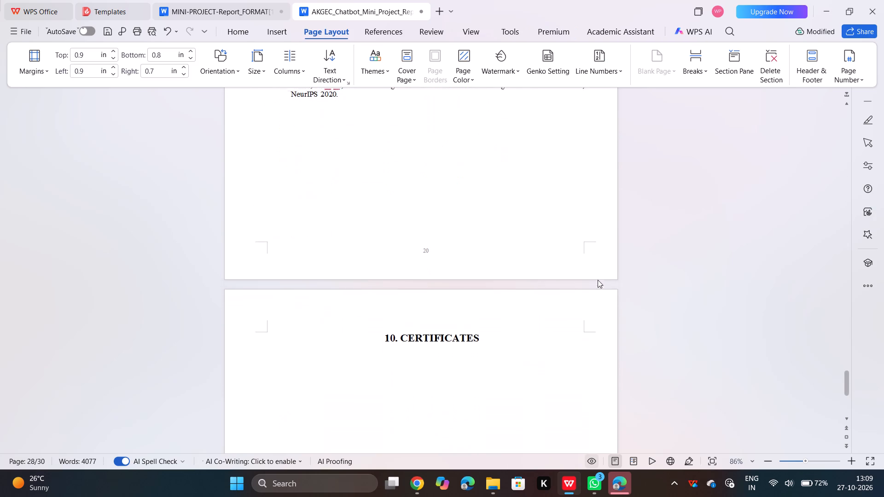
scroll(598, 280, up, 19)
scroll(598, 280, up, 12)
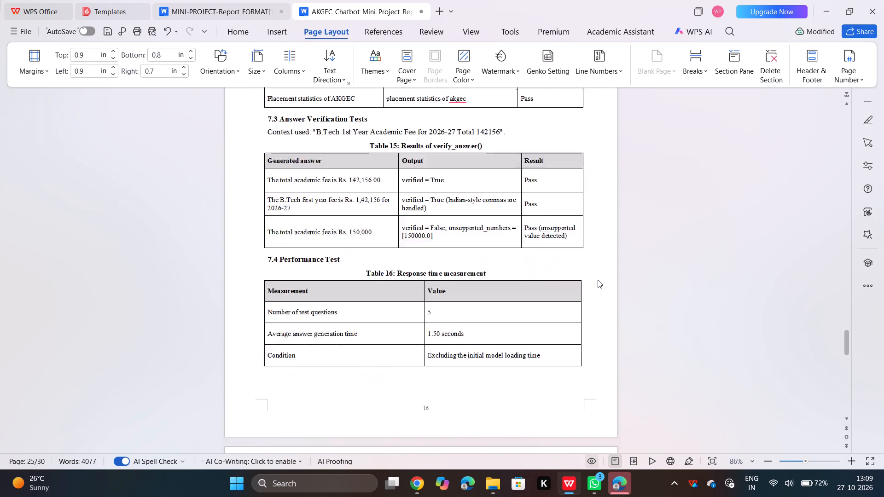
scroll(598, 280, up, 19)
scroll(598, 280, up, 12)
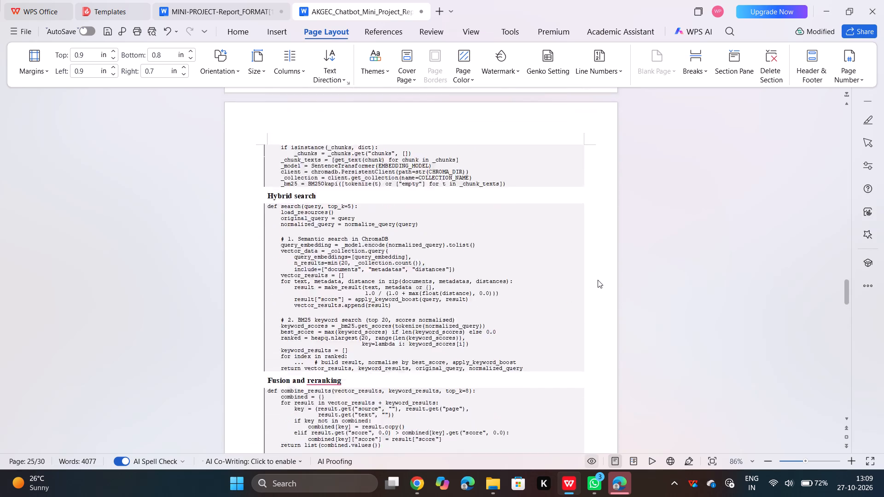
scroll(598, 280, down, 3)
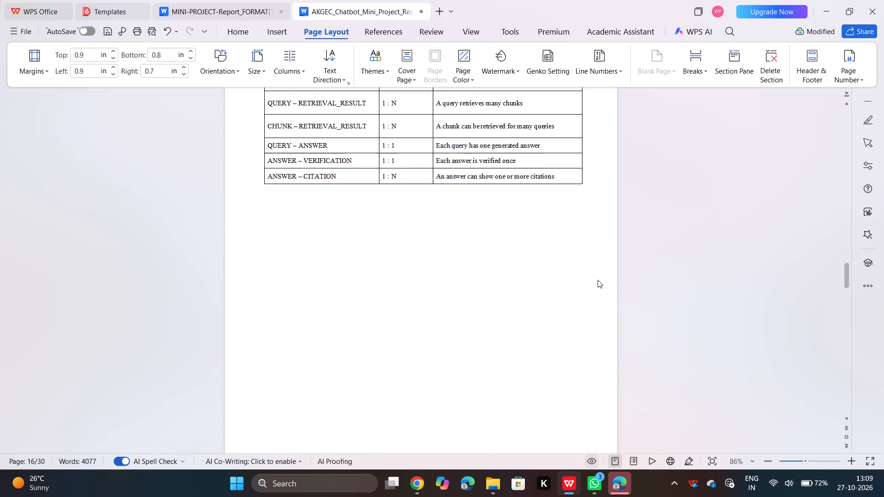
scroll(598, 280, down, 7)
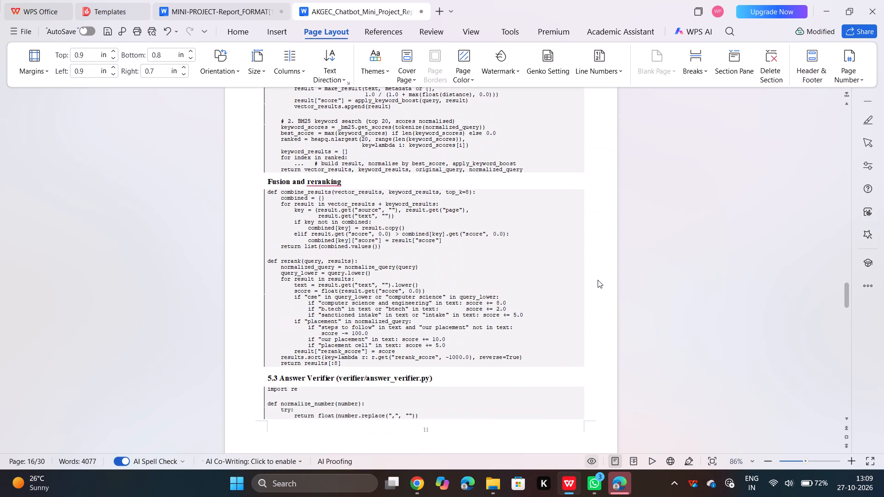
scroll(598, 280, down, 5)
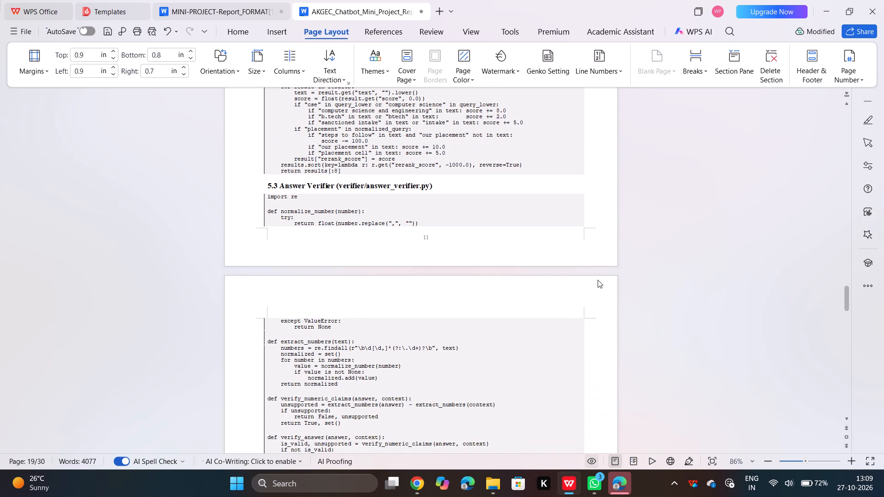
scroll(598, 280, down, 9)
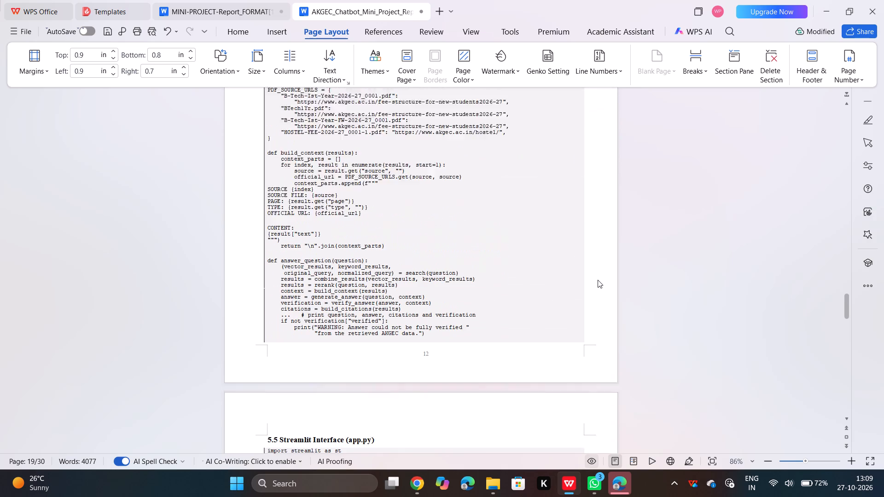
scroll(598, 280, down, 7)
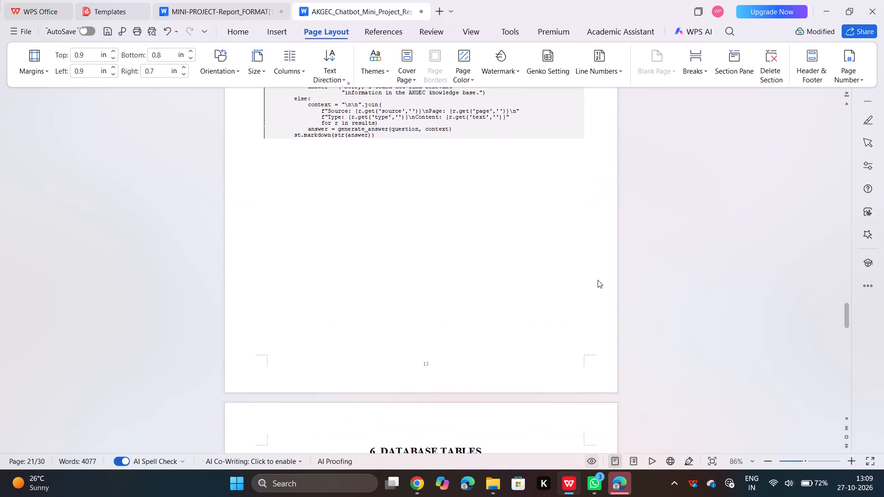
scroll(598, 280, up, 16)
scroll(598, 280, up, 6)
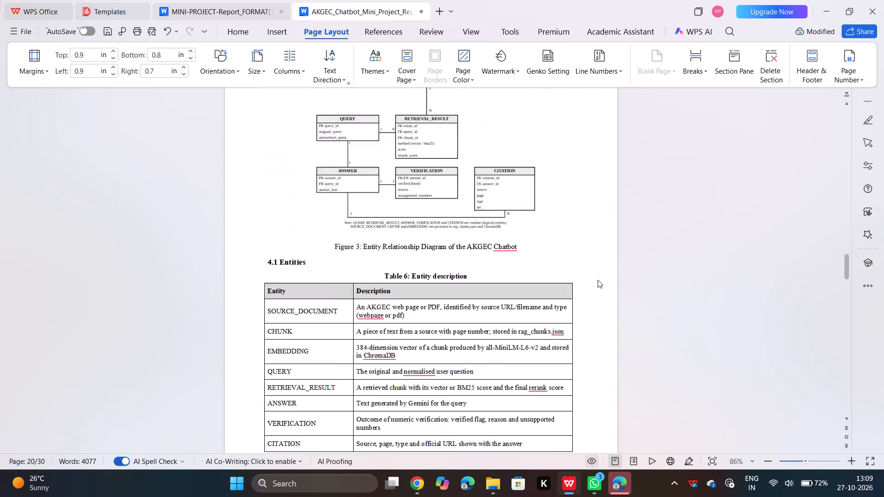
scroll(598, 280, up, 4)
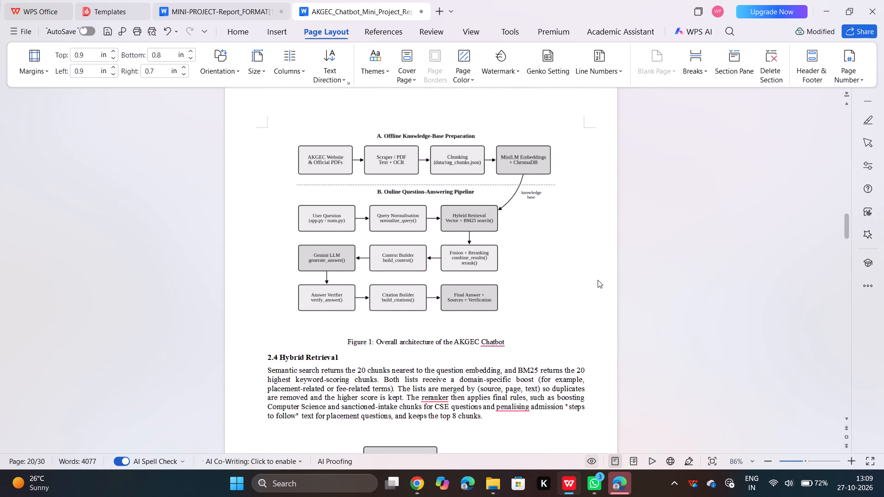
scroll(598, 280, up, 12)
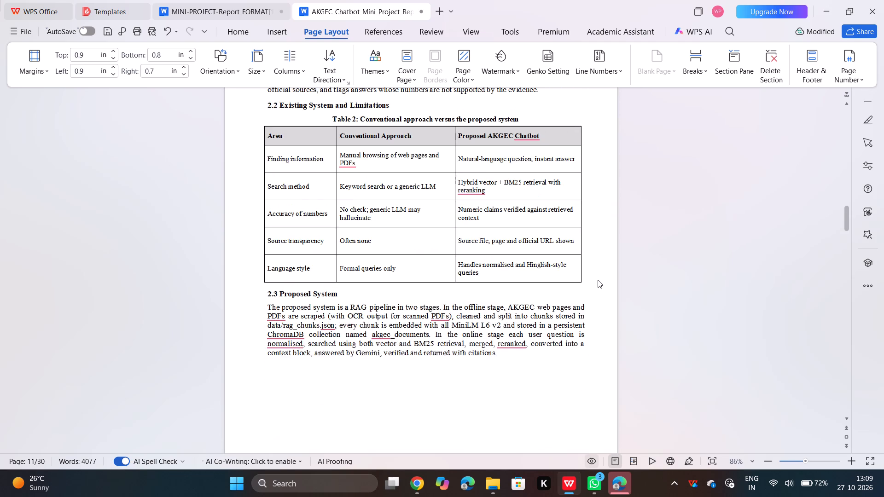
scroll(598, 280, up, 14)
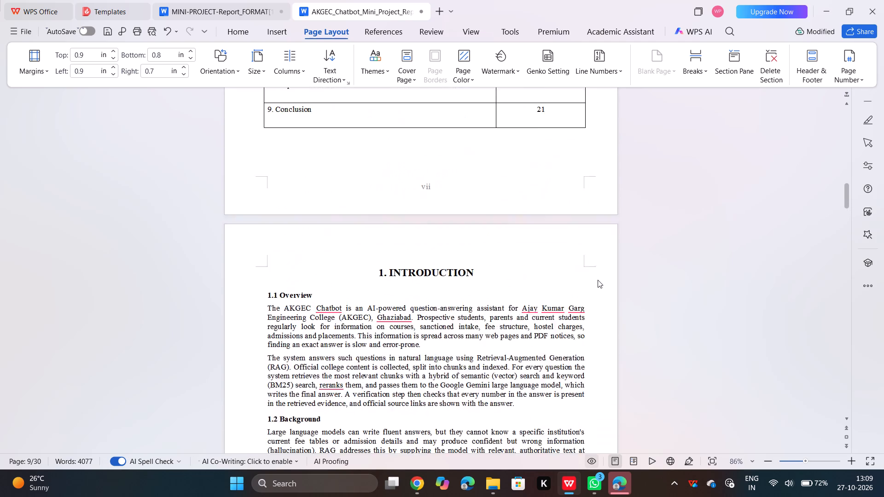
scroll(598, 280, up, 2)
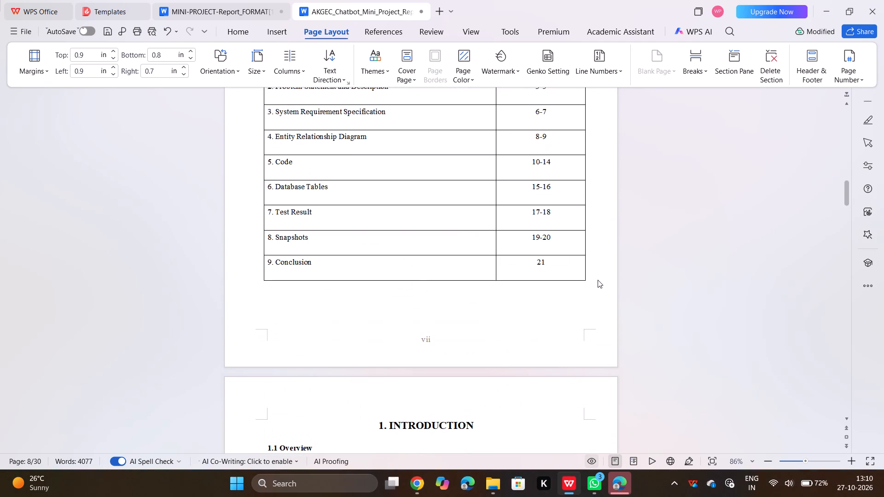
Add a row below Conclusion in the table of contents for "10. Certificates" with pages 21-22.
click(428, 293)
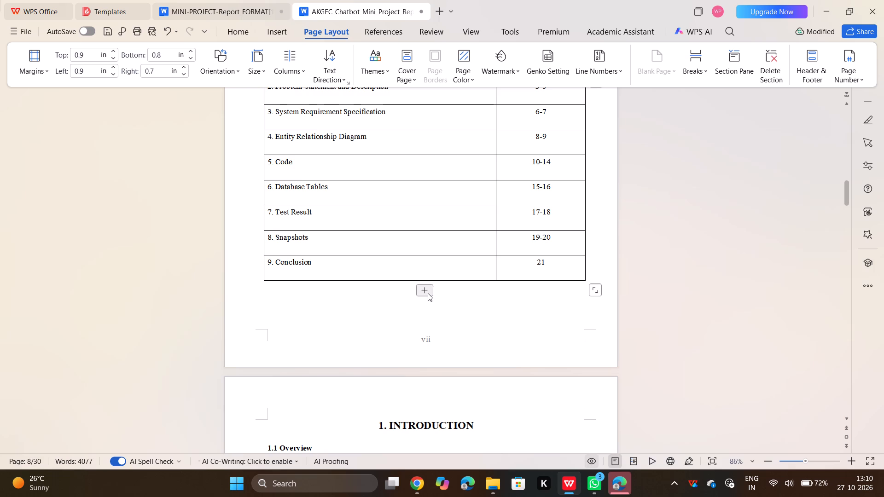
click(395, 294)
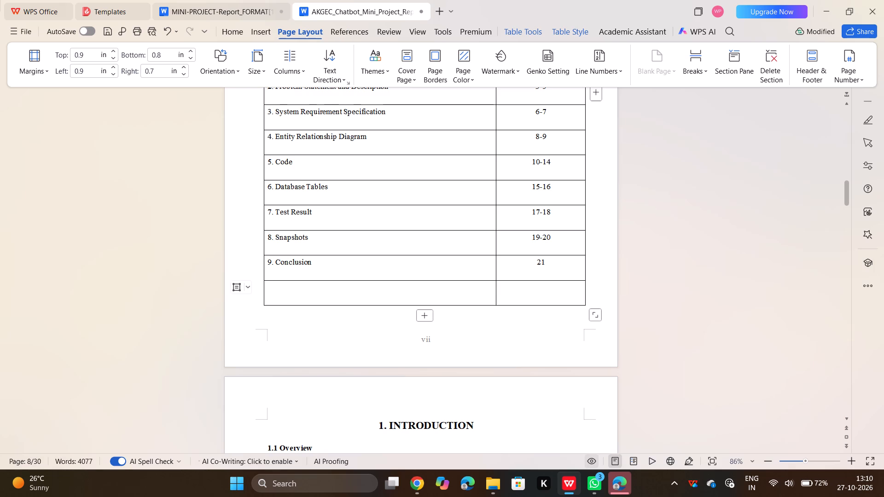
text(10)
text(.)
key(space)
key(shift+c)
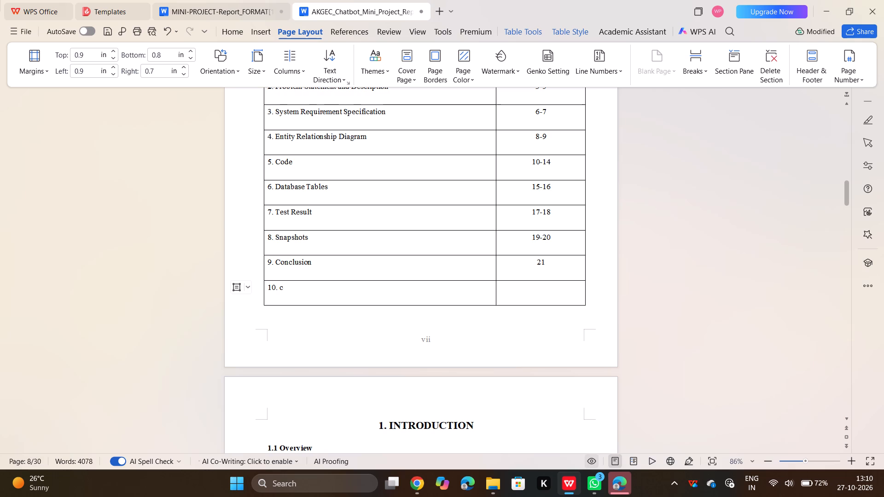
key(BackSpace)
key(c)
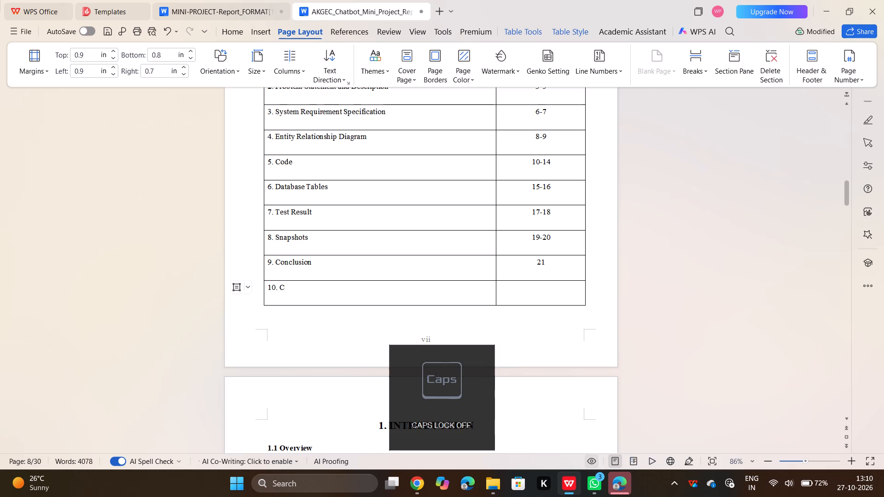
Complete the last row of the table of contents as "10. Certificates" with pages 21-22.
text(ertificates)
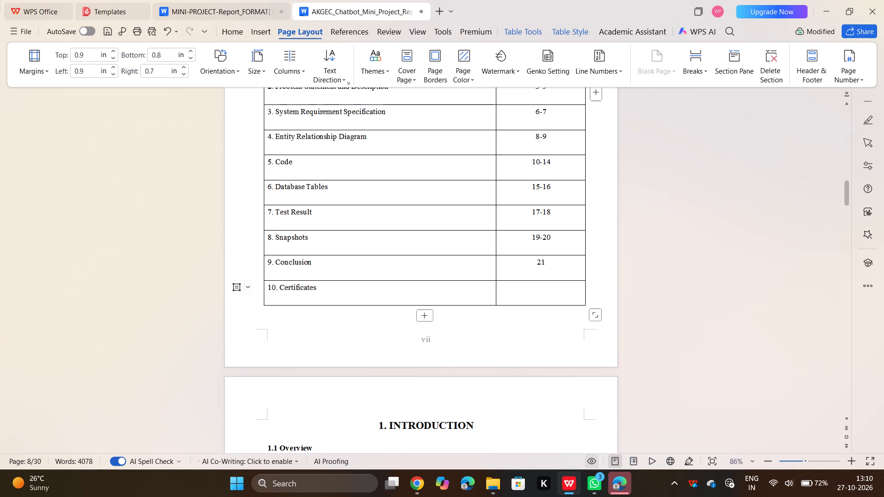
click(545, 292)
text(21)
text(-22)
Examine the footer page numbers from the Introduction to the end of the report, rechecking the Conclusion and Snapshots chapters.
scroll(638, 291, down, 13)
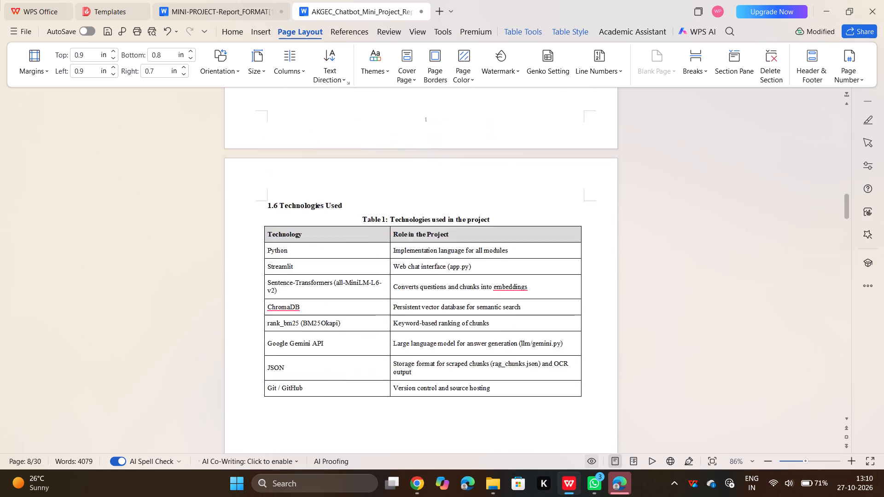
scroll(638, 291, down, 20)
scroll(638, 291, down, 16)
scroll(638, 291, down, 14)
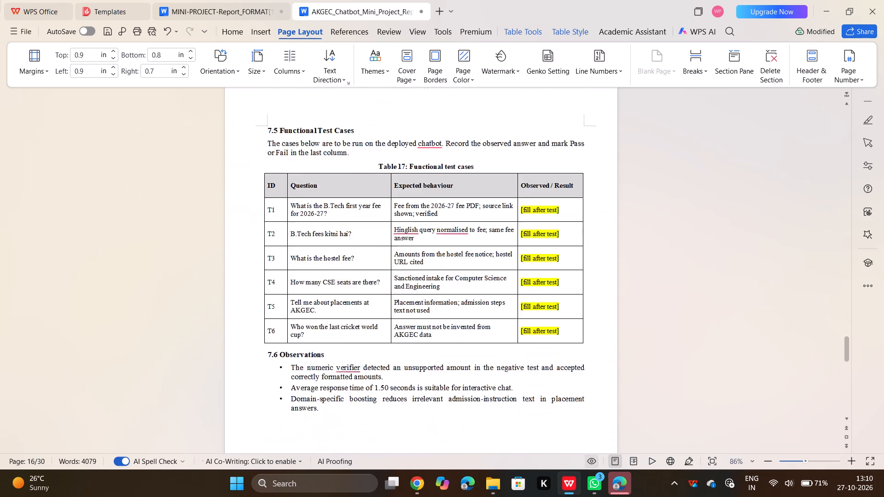
scroll(638, 291, down, 12)
scroll(638, 291, up, 8)
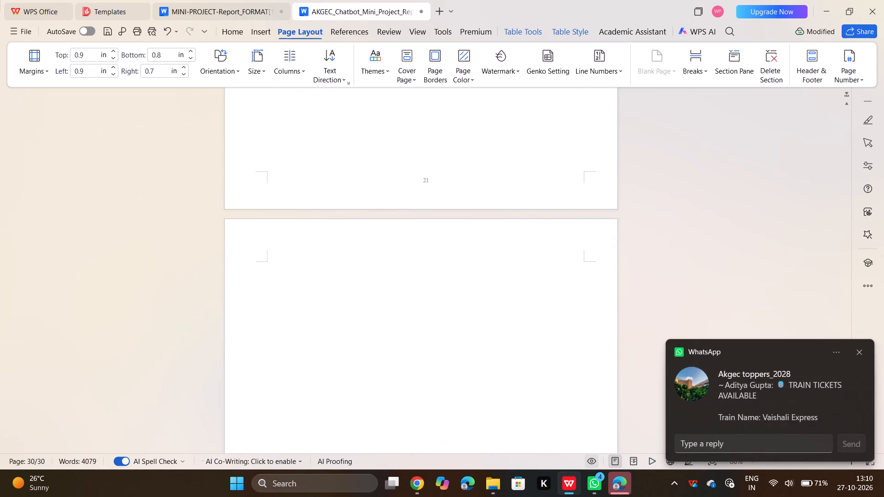
scroll(638, 291, up, 7)
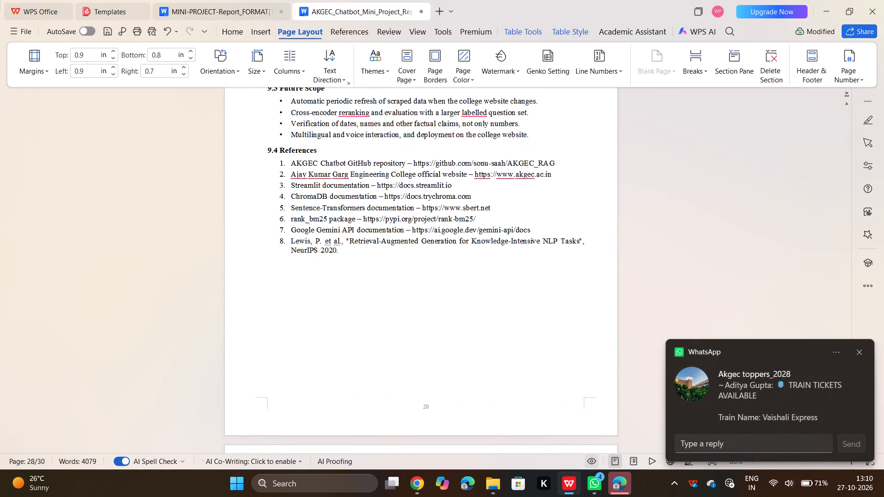
scroll(638, 291, up, 12)
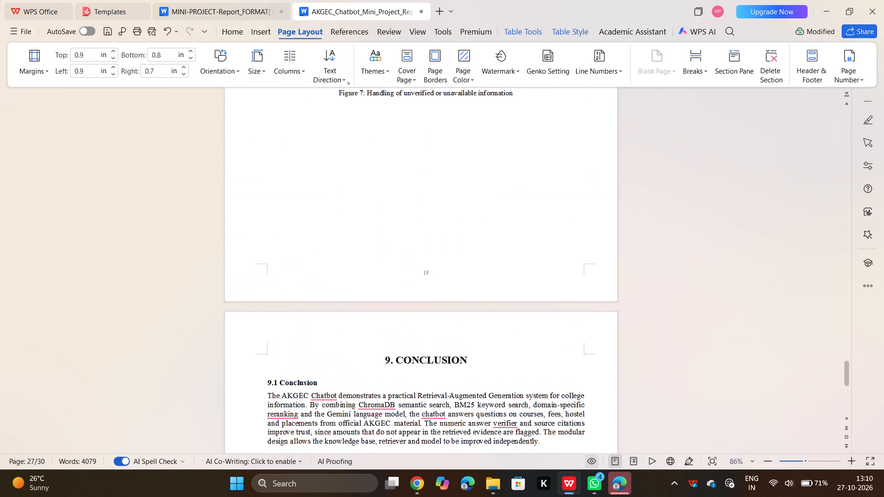
scroll(638, 291, up, 11)
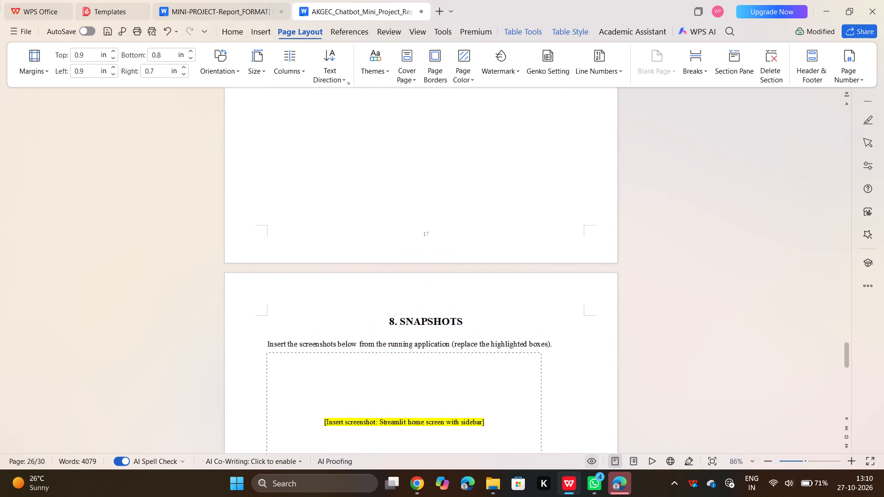
scroll(638, 291, down, 6)
scroll(638, 291, up, 3)
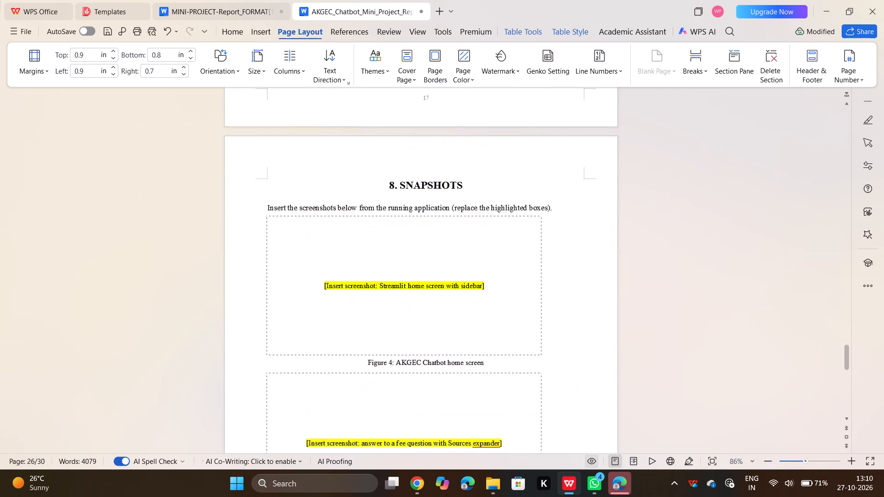
Examine the front matter from the cover page through the abbreviations to the List of Figures and List of Tables.
scroll(638, 291, up, 14)
scroll(638, 291, up, 12)
scroll(638, 291, up, 11)
scroll(638, 291, up, 10)
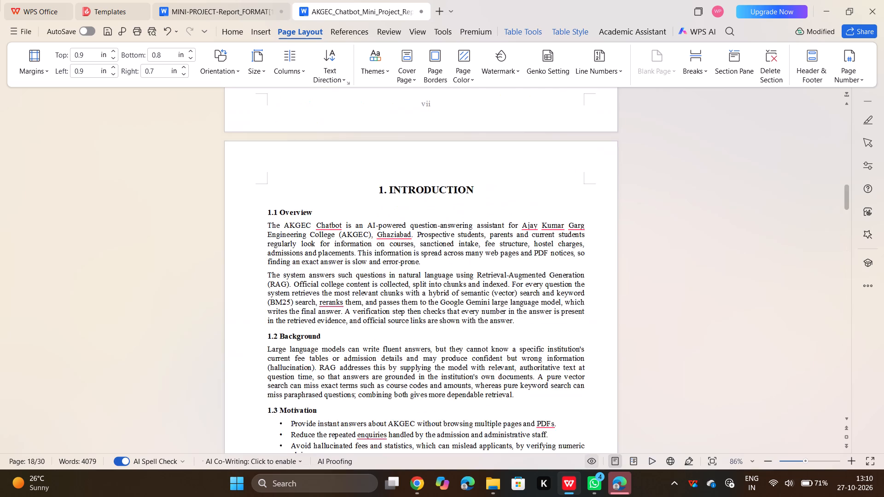
scroll(638, 291, up, 16)
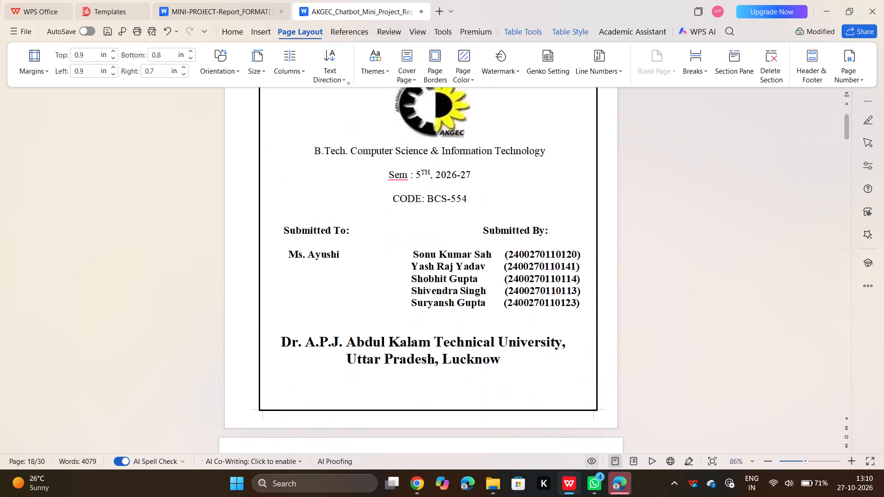
scroll(638, 291, down, 14)
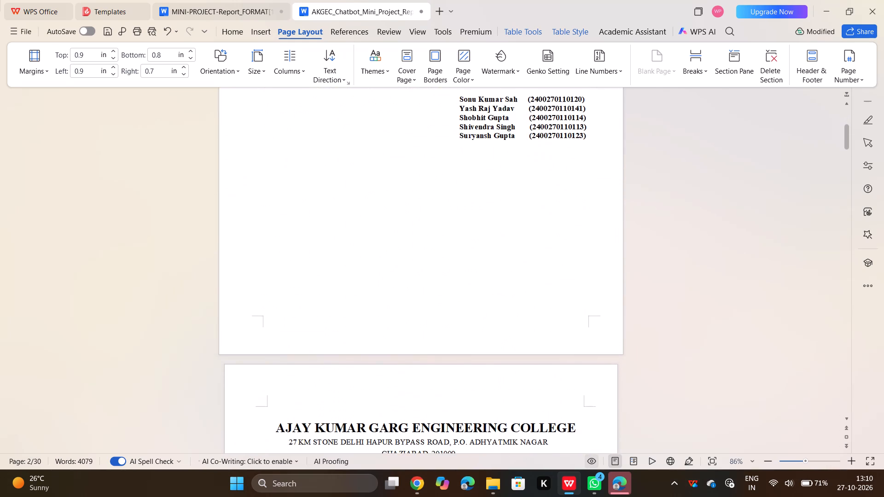
scroll(638, 291, down, 5)
scroll(638, 291, up, 4)
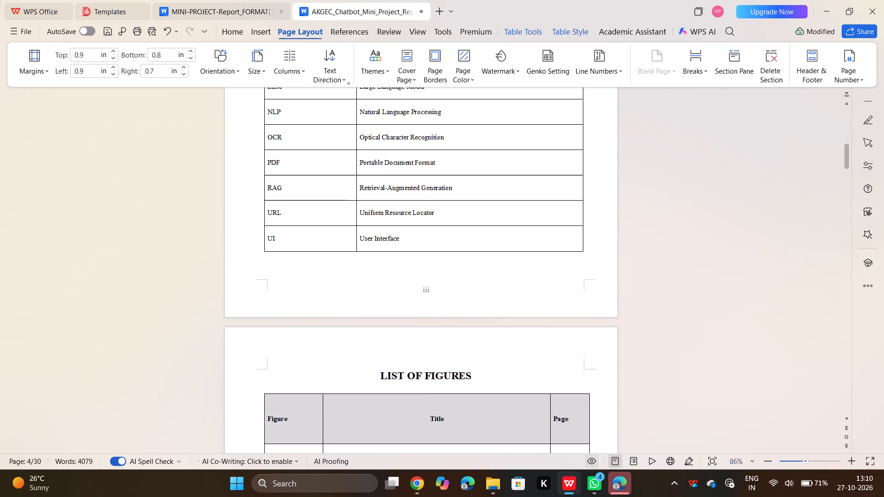
scroll(638, 291, down, 12)
scroll(638, 291, up, 6)
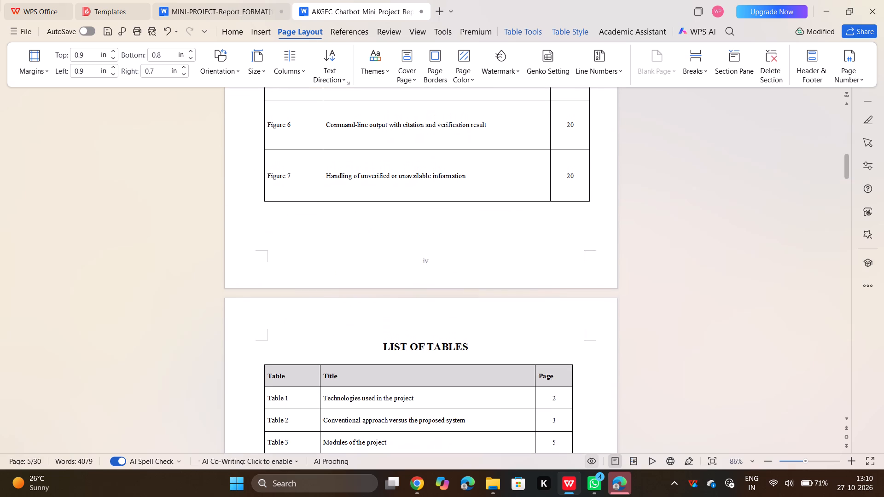
Set the page number of the 9. Conclusion row in the table of contents to 20.
scroll(638, 291, down, 3)
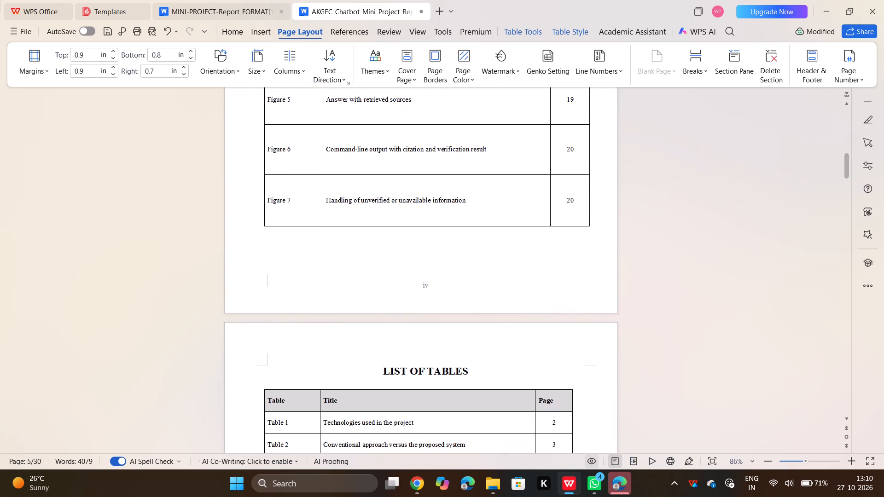
scroll(638, 291, down, 3)
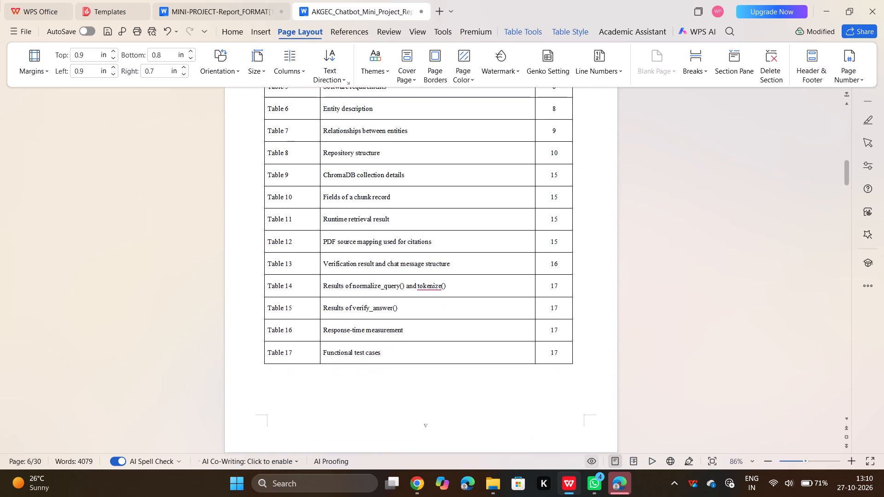
scroll(638, 291, down, 9)
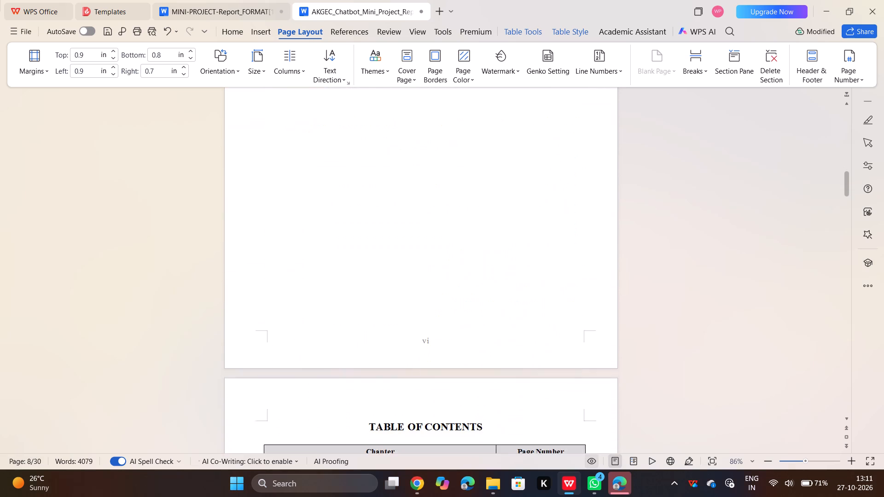
scroll(638, 291, down, 4)
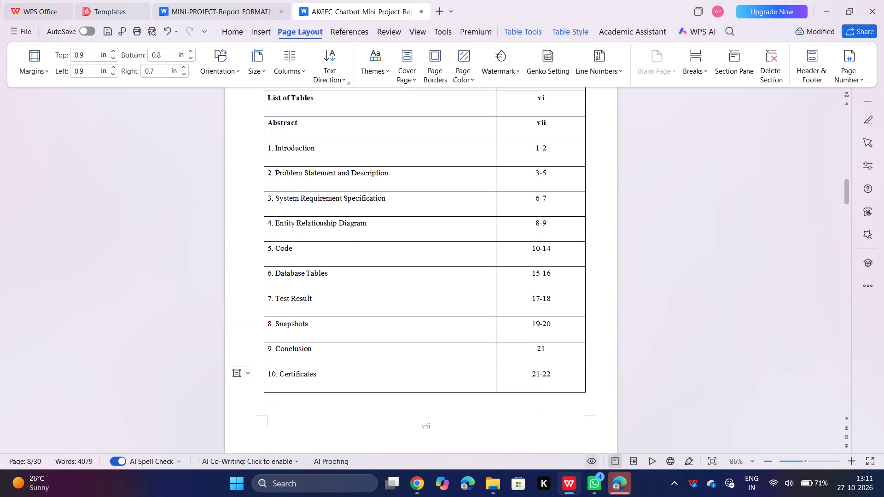
click(552, 351)
key(BackSpace)
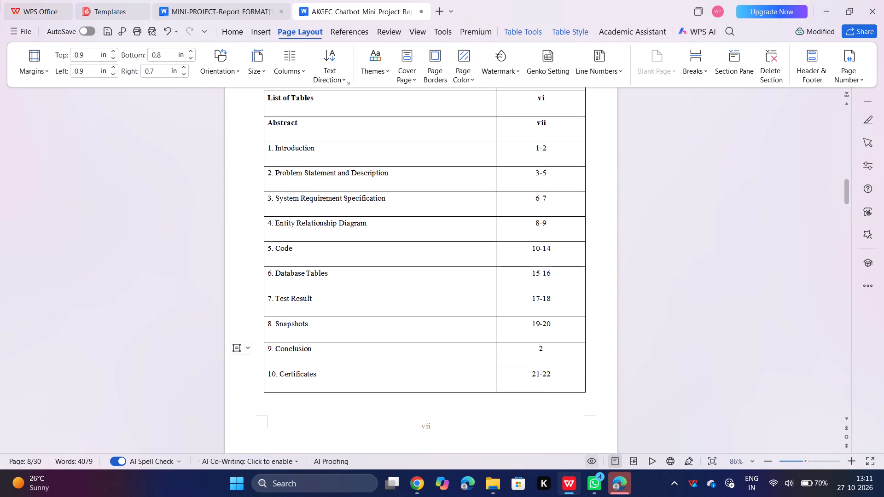
key(0)
Set the page range of the 8. Snapshots row in the table of contents to 18-19.
click(556, 324)
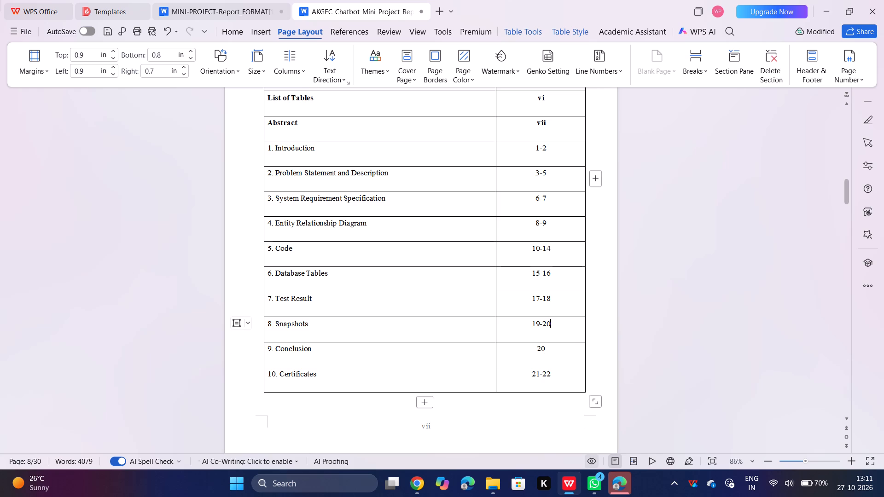
key(BackSpace)
key(BackSpace)
key(BackSpace)
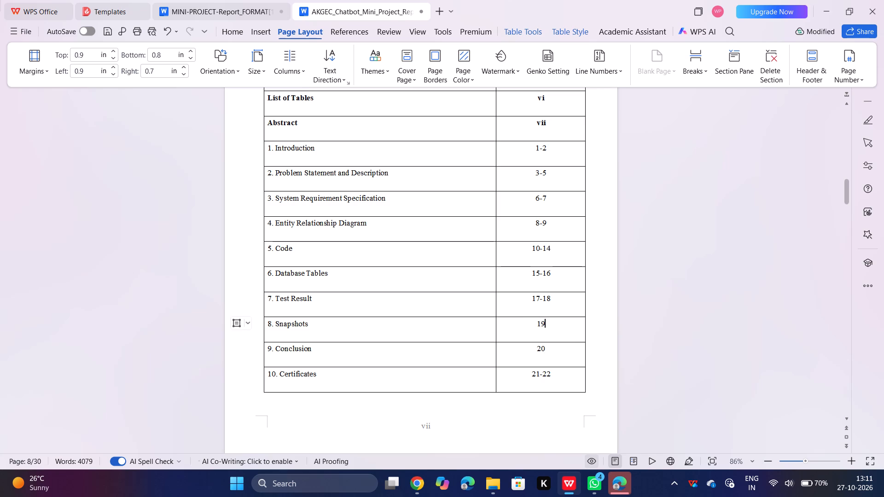
key(BackSpace)
key(8)
text(-19)
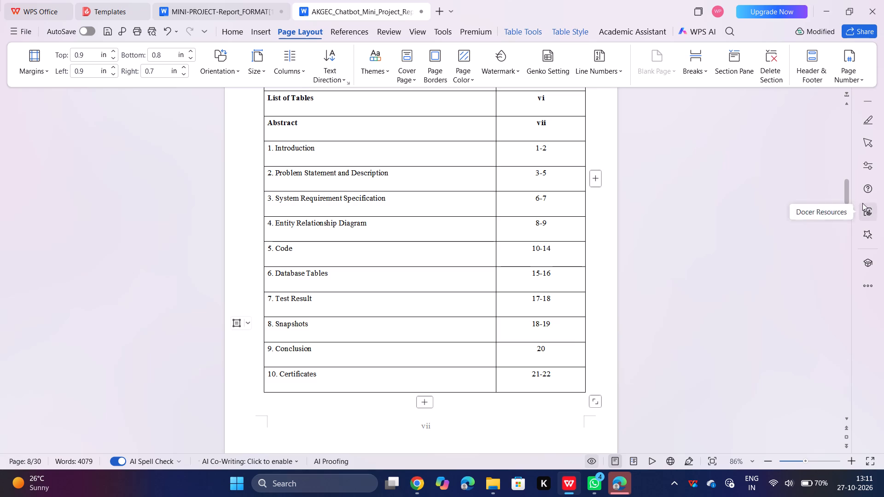
Examine which pages the Snapshots and Test Result chapters occupy, working back from the end of the report.
drag(847, 197, 794, 496)
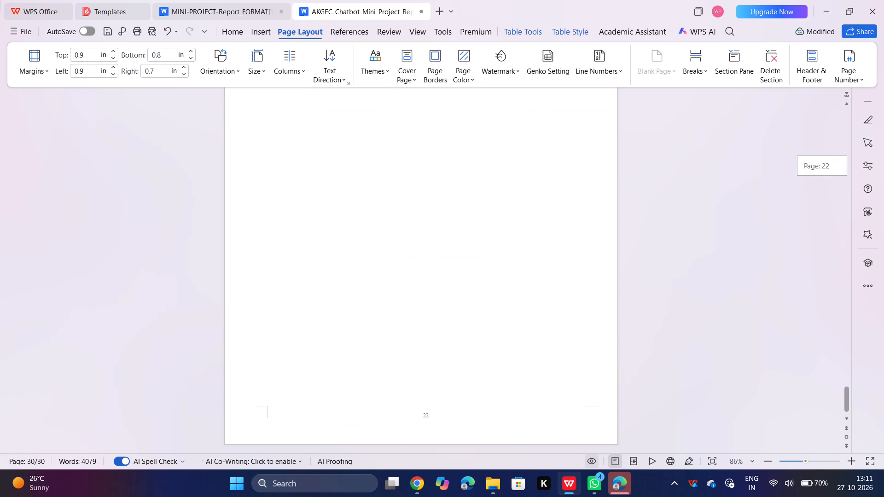
drag(794, 496, 798, 371)
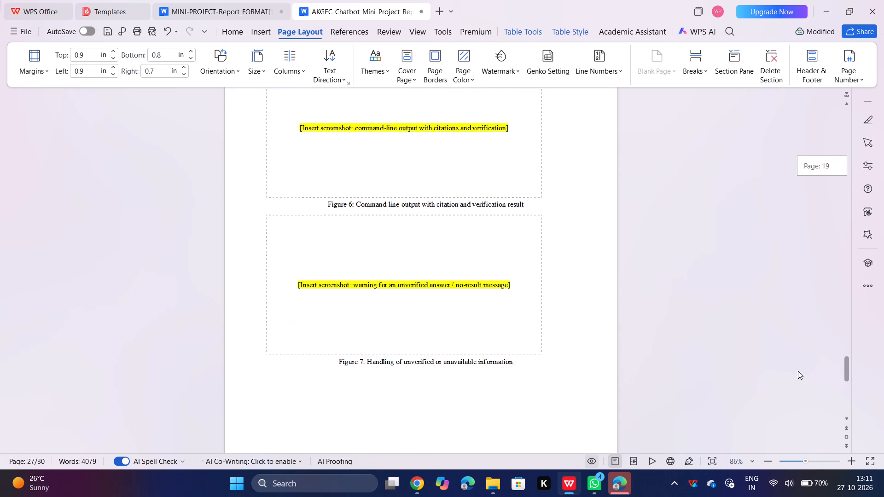
drag(798, 371, 798, 364)
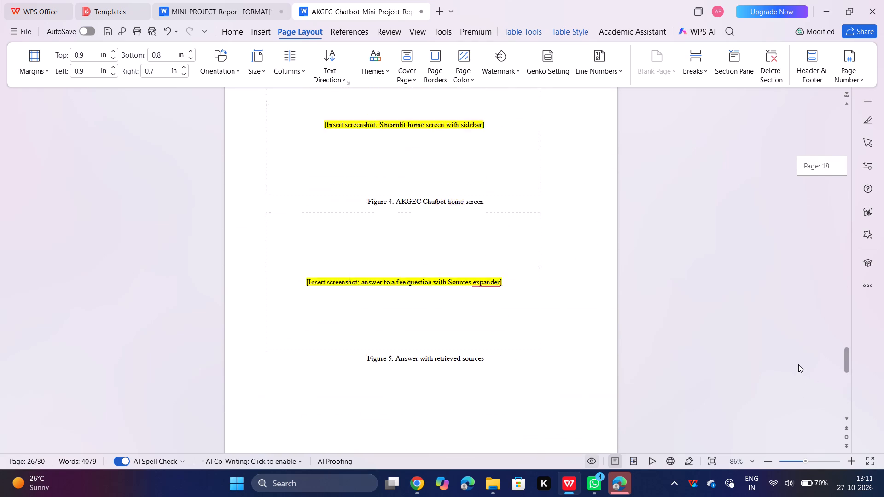
drag(798, 364, 798, 354)
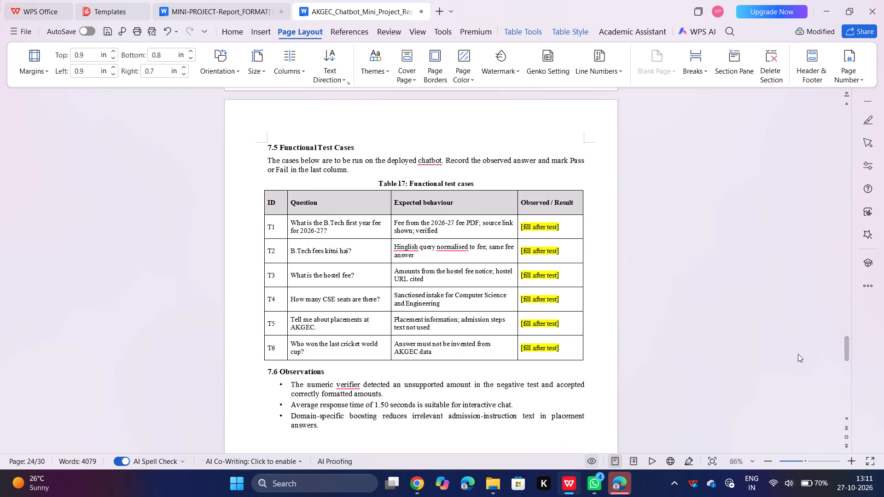
scroll(720, 311, down, 4)
scroll(720, 311, up, 5)
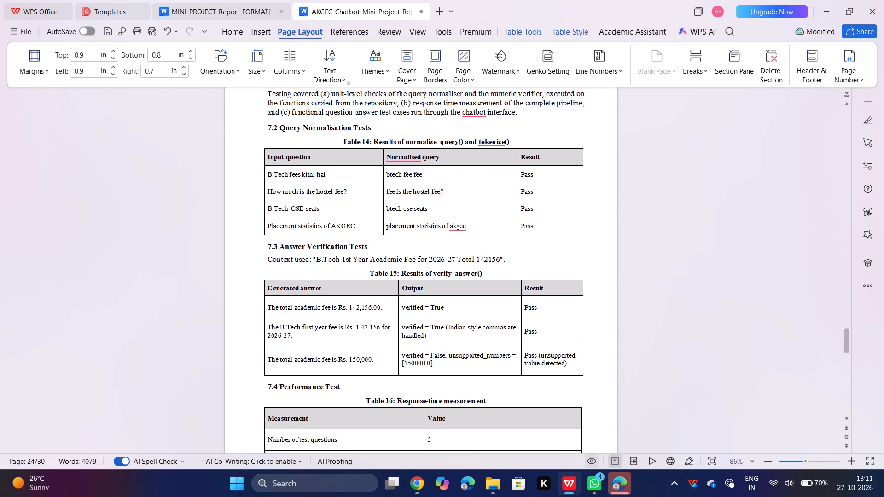
scroll(720, 311, up, 2)
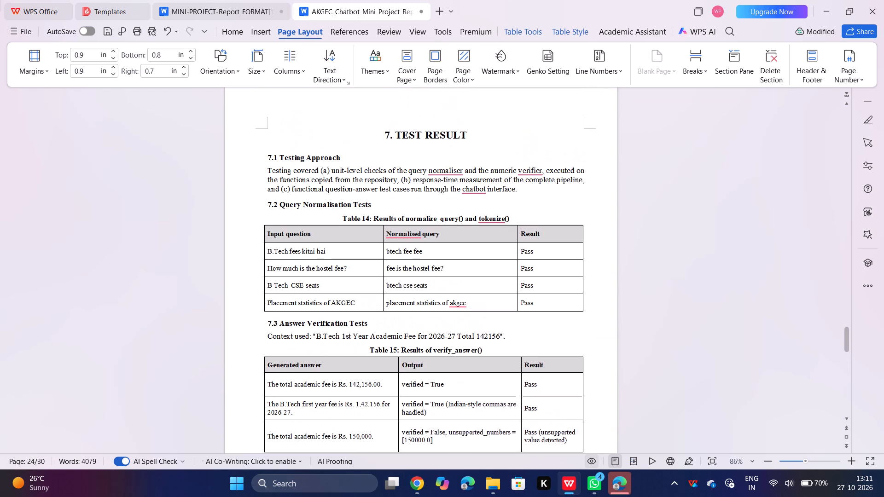
scroll(720, 311, up, 1)
scroll(720, 311, down, 2)
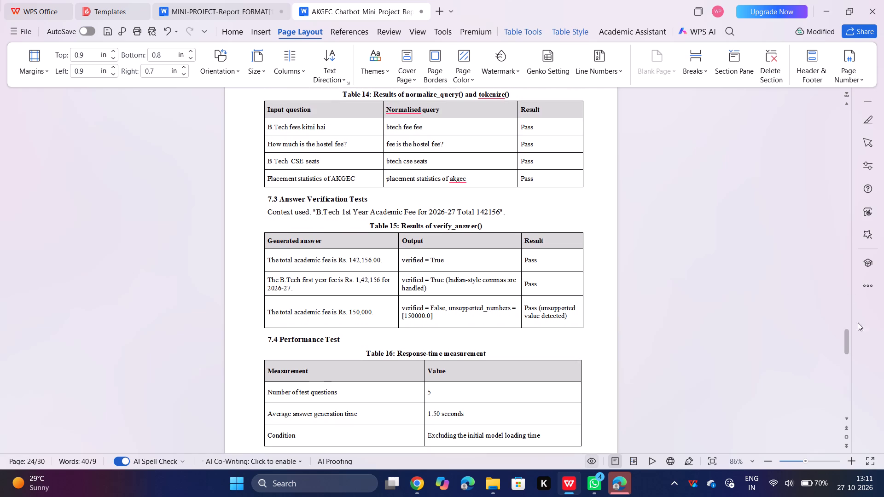
Set the page range of the 7. Test Result row in the table of contents to 16-17.
drag(848, 342, 829, 41)
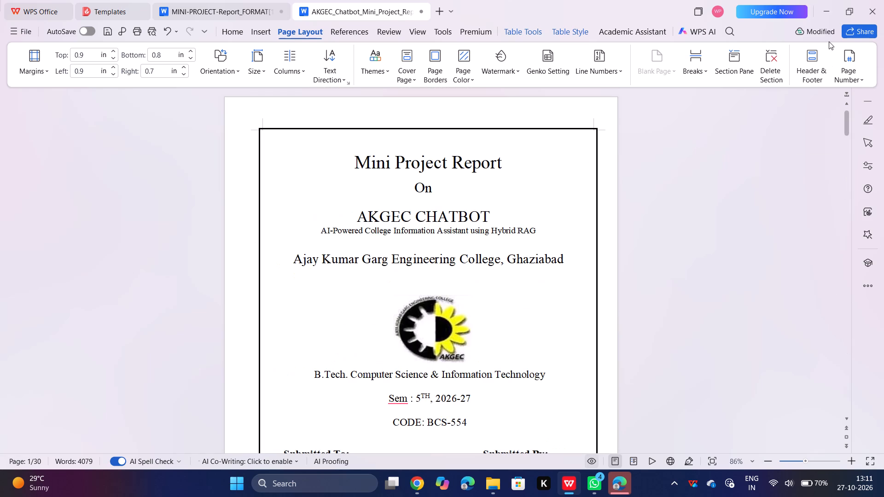
scroll(681, 335, down, 15)
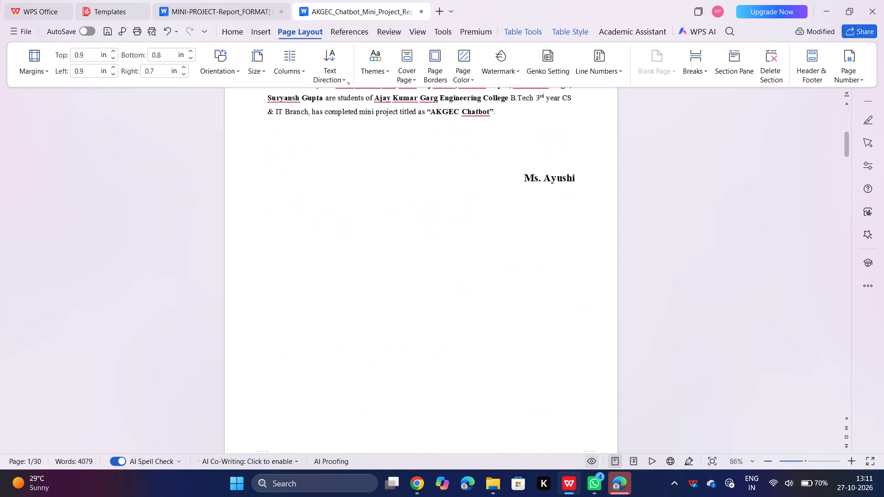
scroll(681, 335, down, 4)
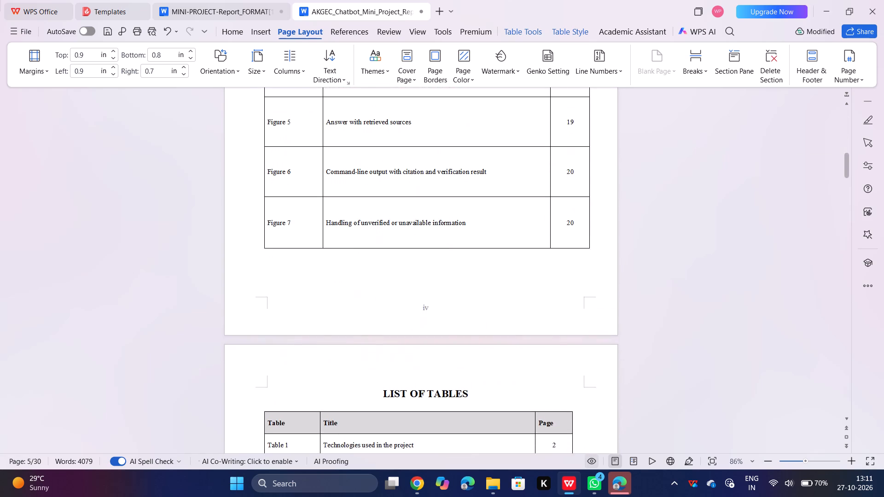
scroll(681, 335, down, 2)
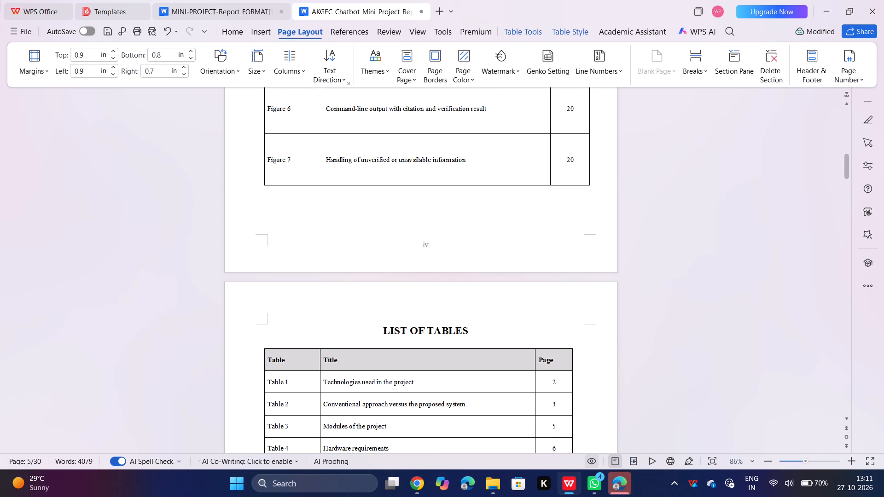
scroll(681, 335, down, 5)
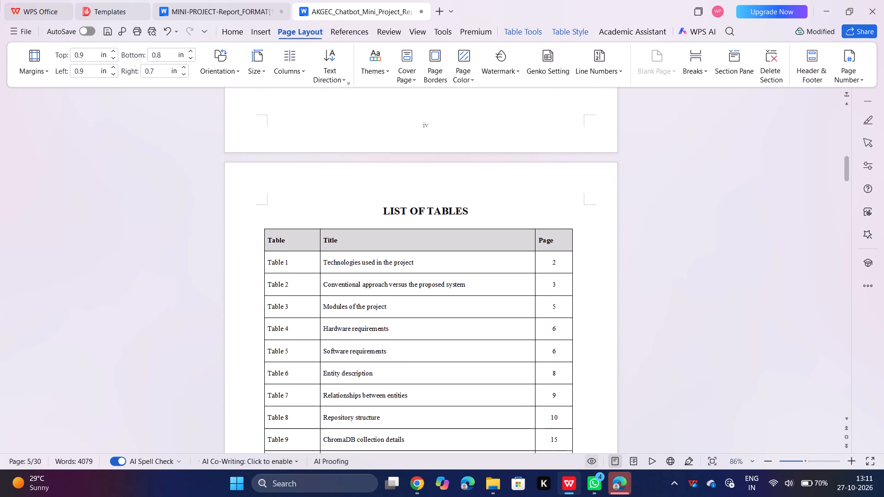
scroll(681, 335, down, 4)
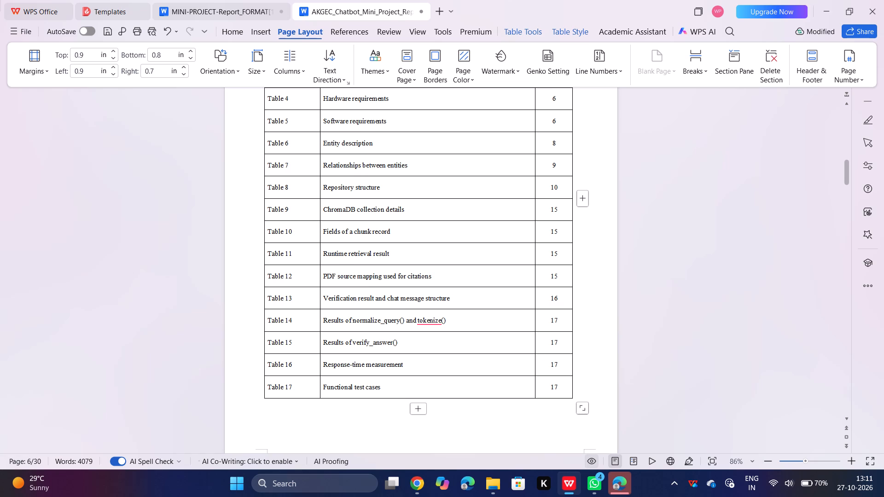
scroll(563, 384, down, 8)
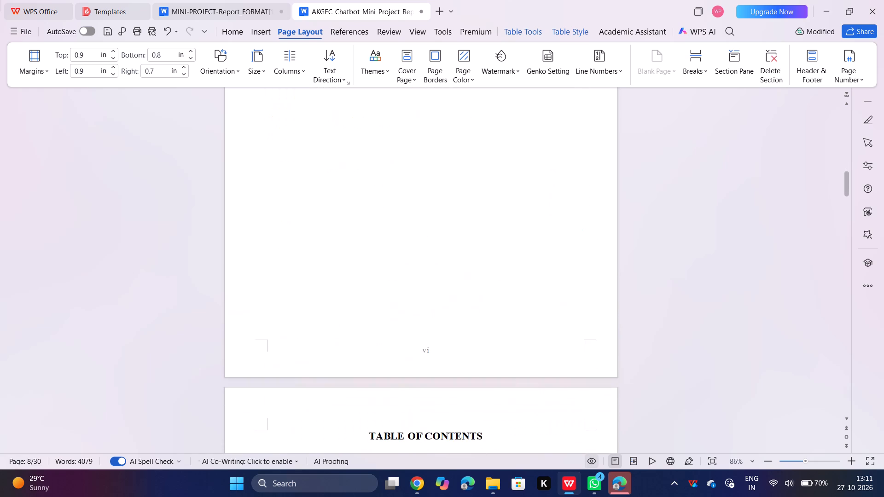
scroll(563, 384, down, 2)
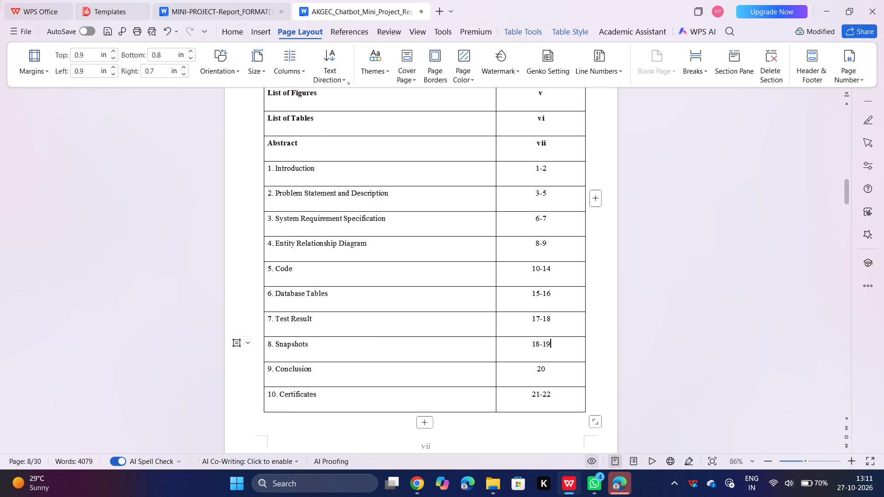
click(558, 327)
key(BackSpace)
key(BackSpace)
key(BackSpace)
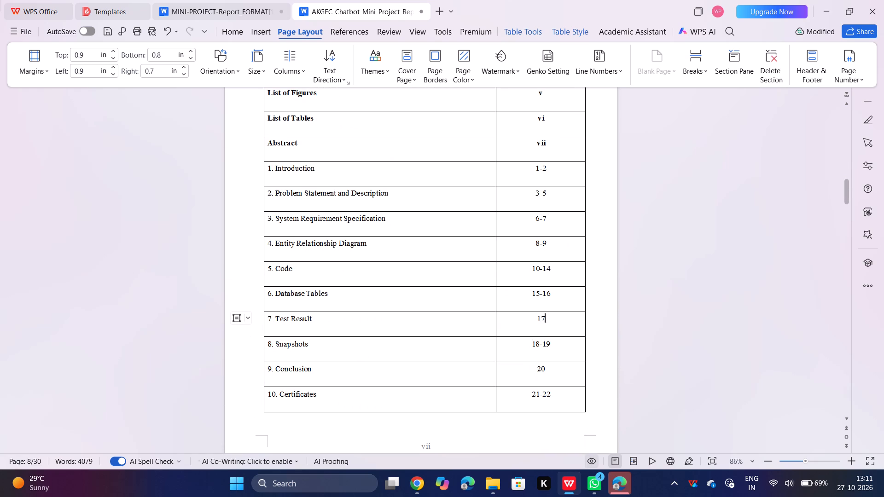
key(BackSpace)
key(BackSpace)
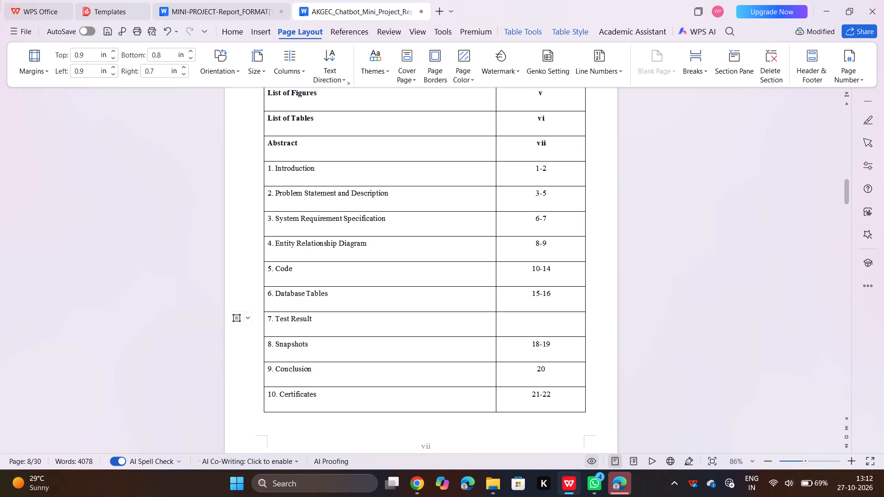
text(16)
text(-17)
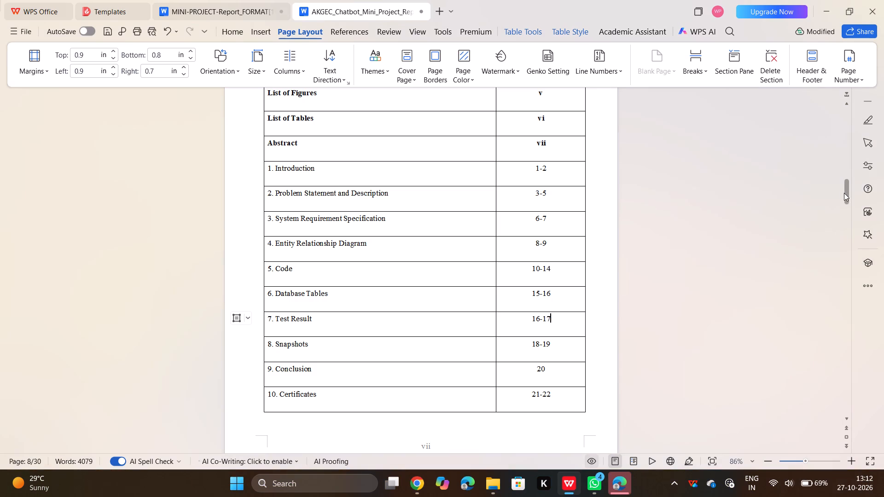
Examine which pages the Test Result chapter occupies, checking the page numbers at its beginning and end.
drag(847, 194, 830, 377)
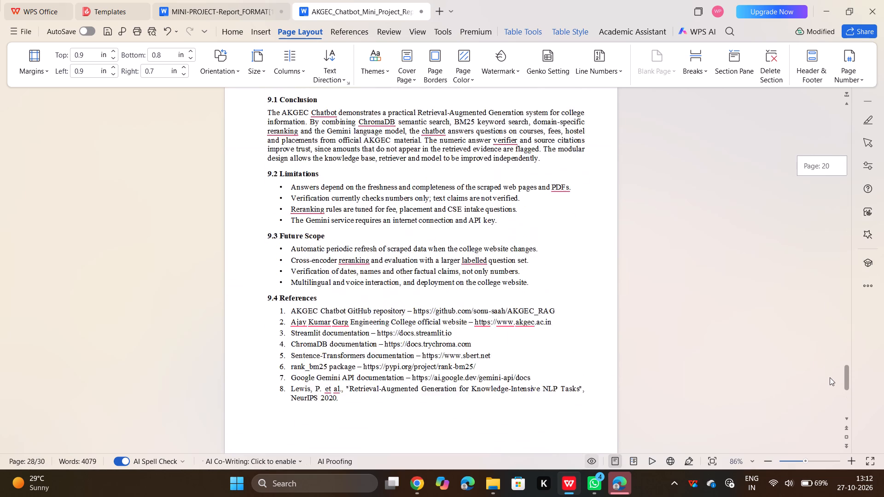
drag(830, 377, 831, 372)
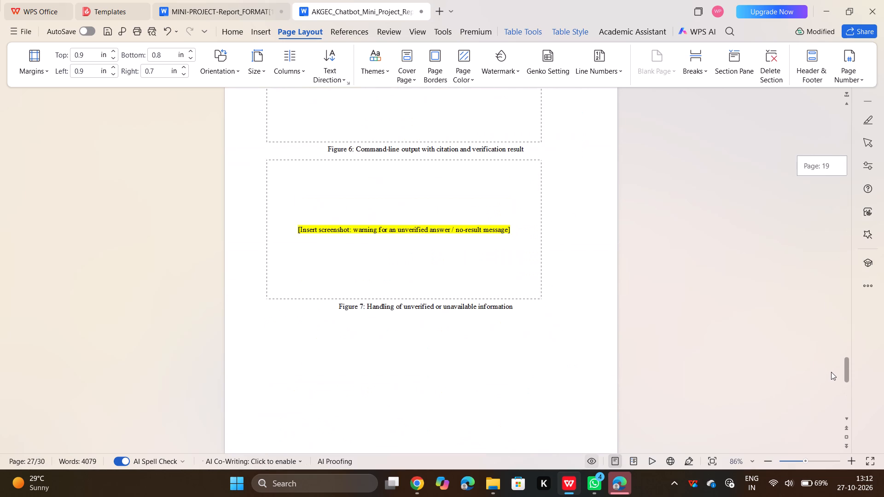
drag(831, 372, 829, 350)
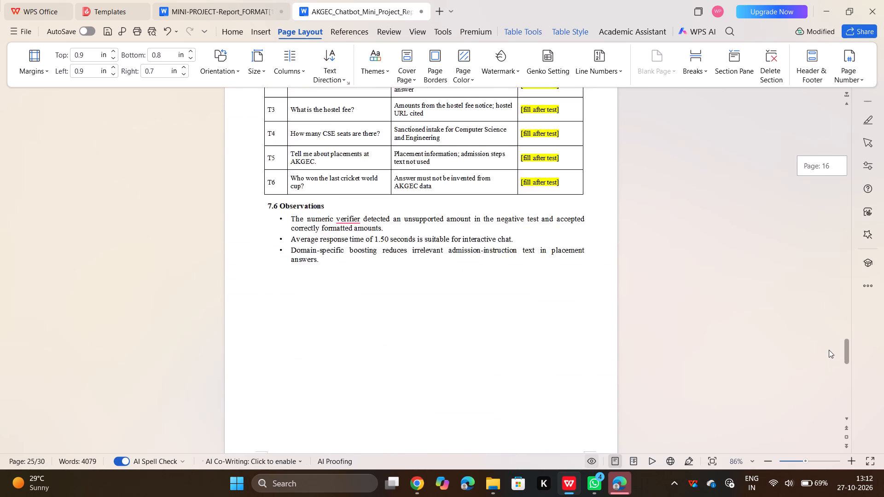
drag(829, 350, 829, 349)
scroll(710, 319, down, 2)
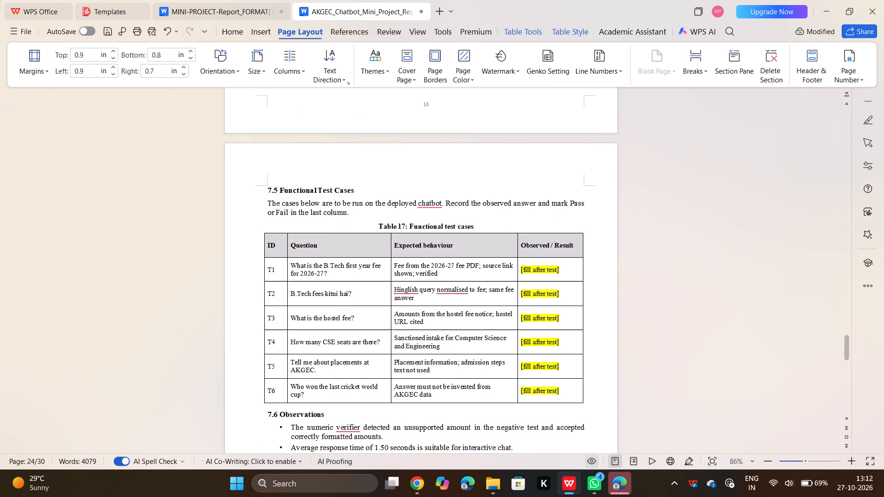
scroll(710, 319, down, 2)
scroll(710, 319, up, 3)
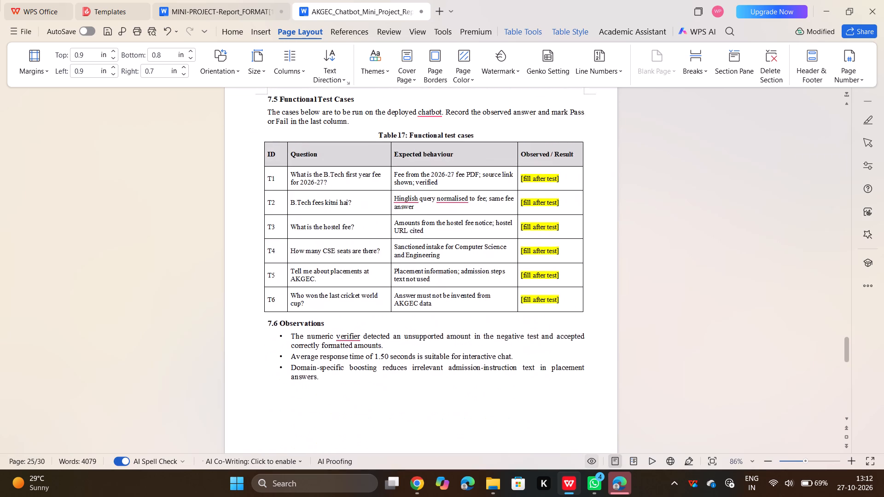
scroll(710, 319, up, 6)
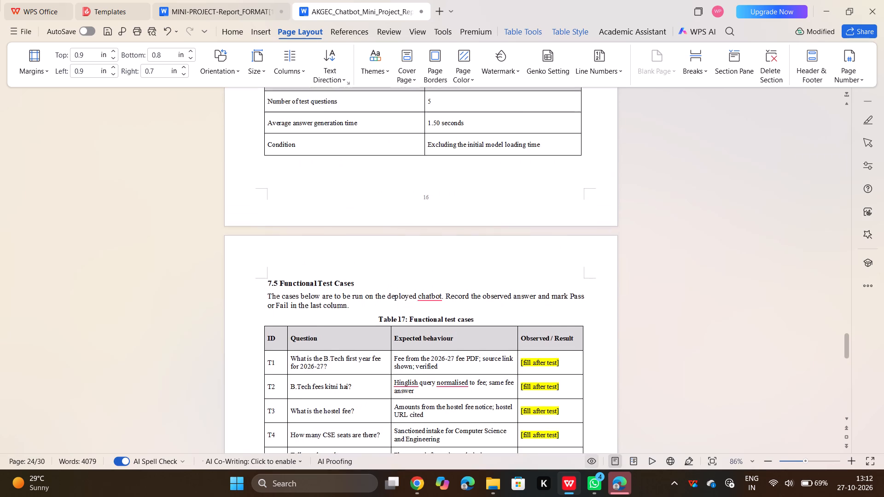
scroll(710, 319, up, 1)
scroll(710, 319, down, 4)
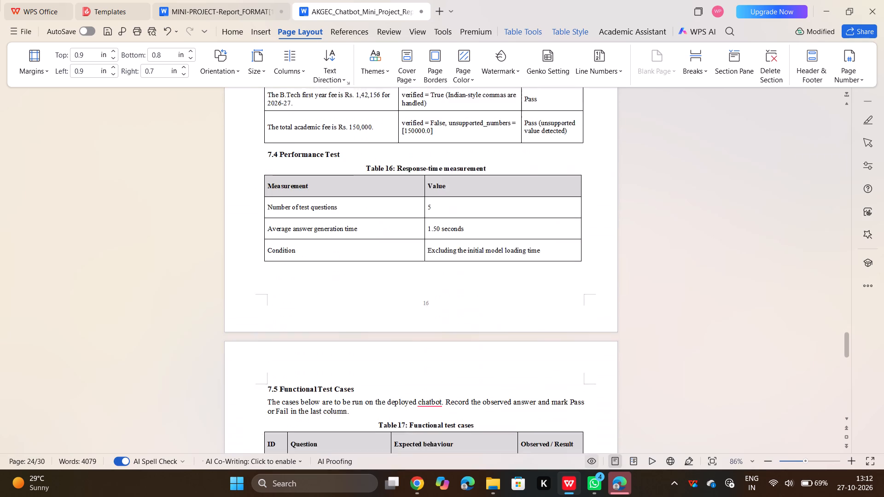
scroll(710, 319, down, 7)
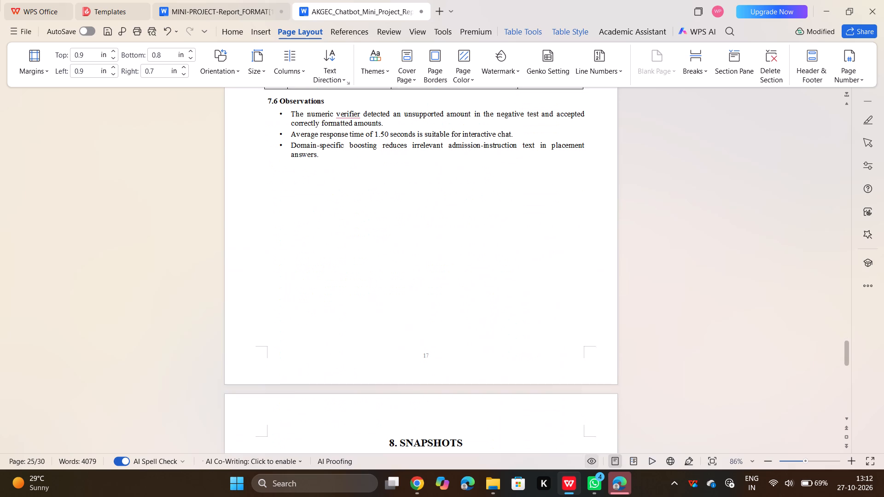
scroll(710, 319, down, 1)
scroll(710, 319, up, 5)
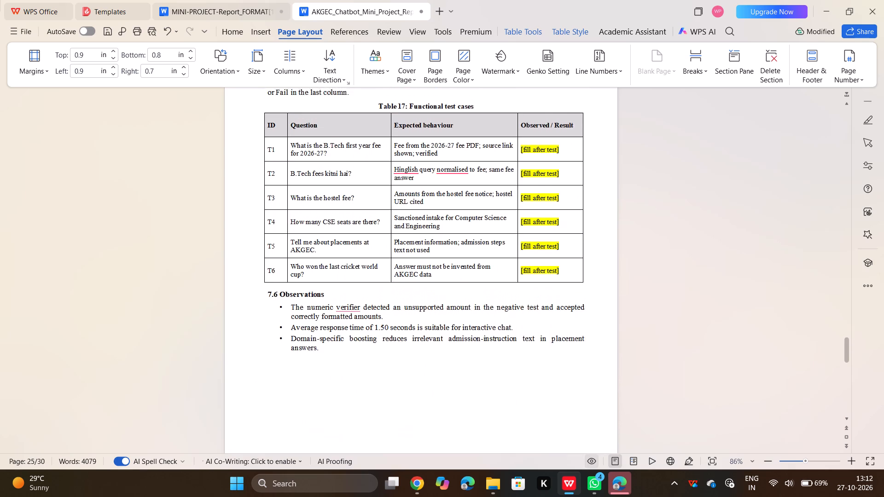
scroll(710, 319, up, 6)
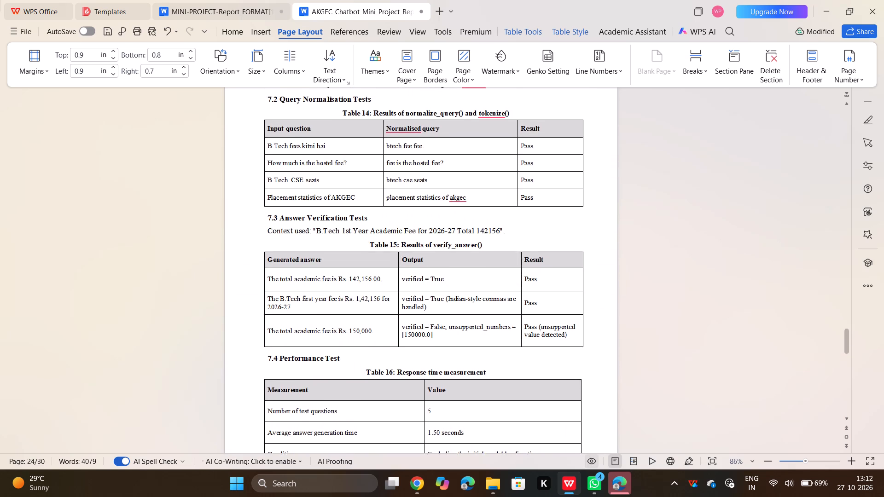
scroll(710, 319, up, 1)
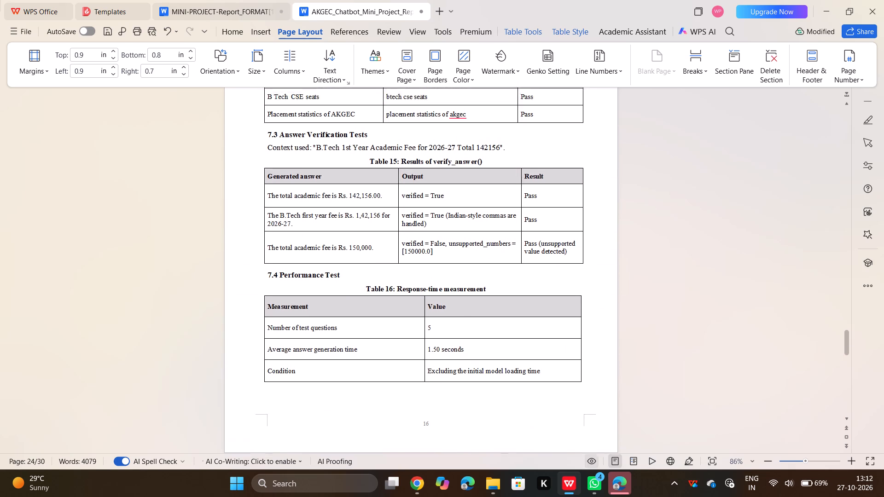
scroll(710, 319, up, 4)
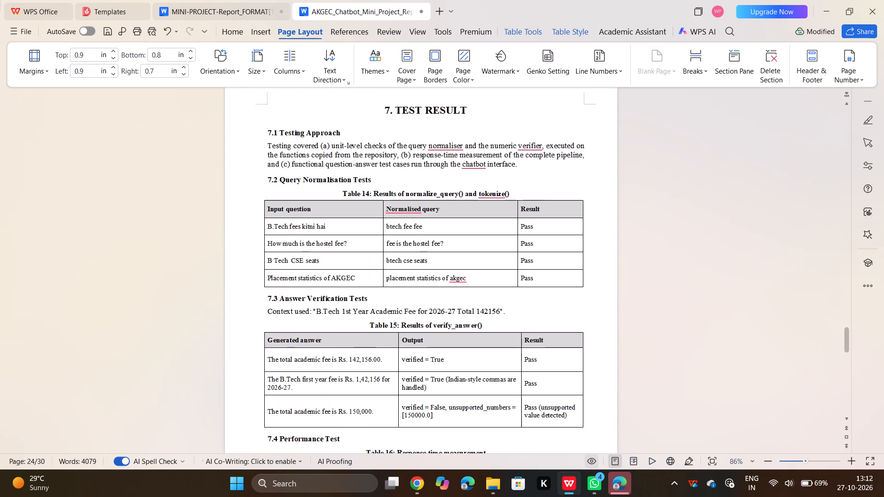
scroll(710, 319, up, 2)
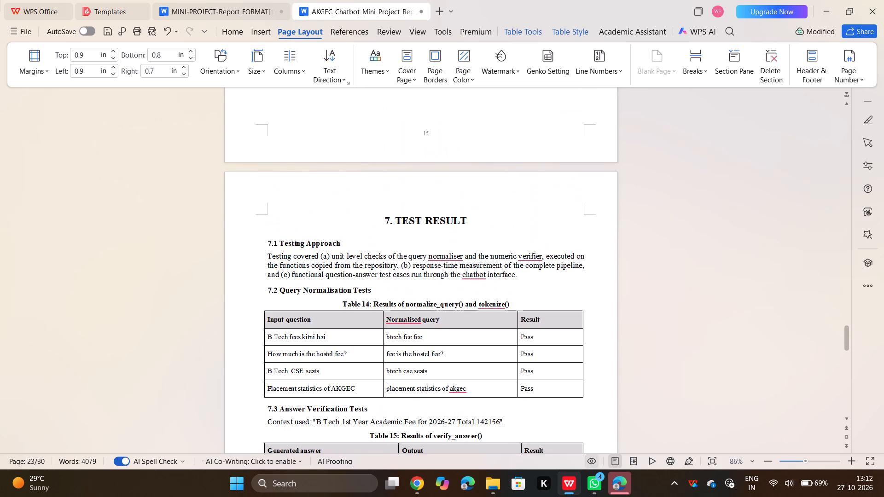
scroll(710, 319, up, 3)
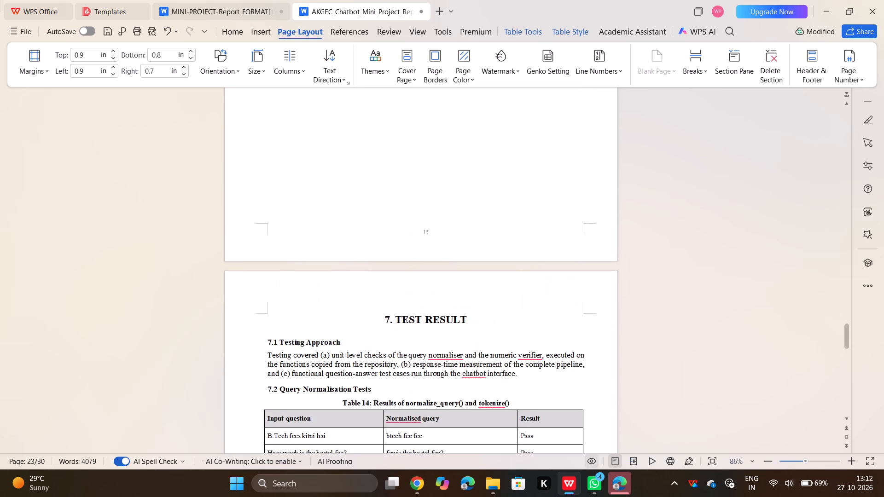
scroll(710, 319, up, 6)
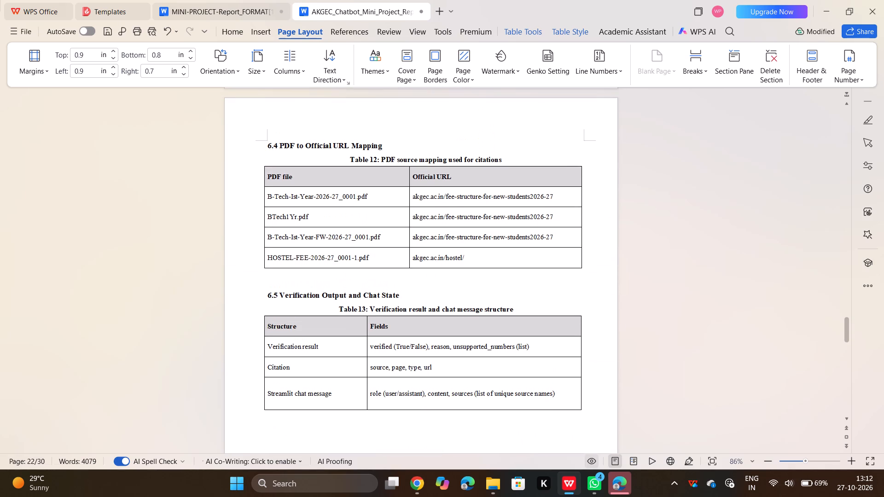
scroll(710, 319, down, 7)
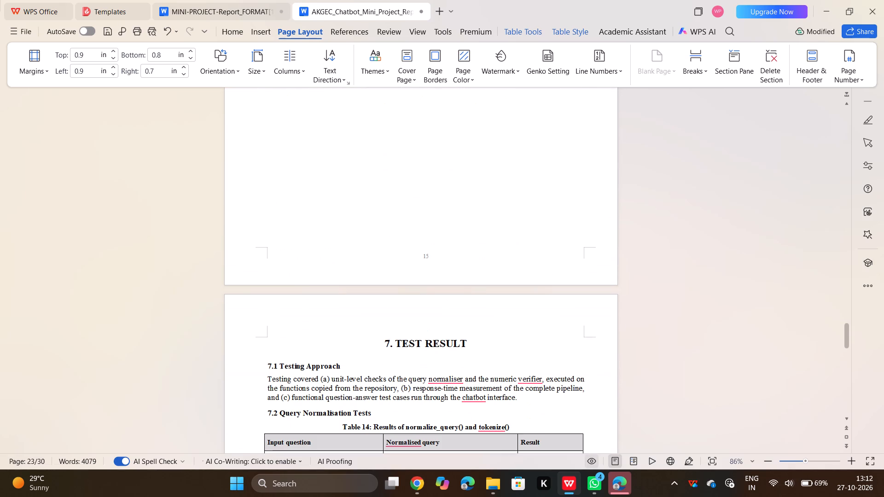
scroll(710, 319, down, 1)
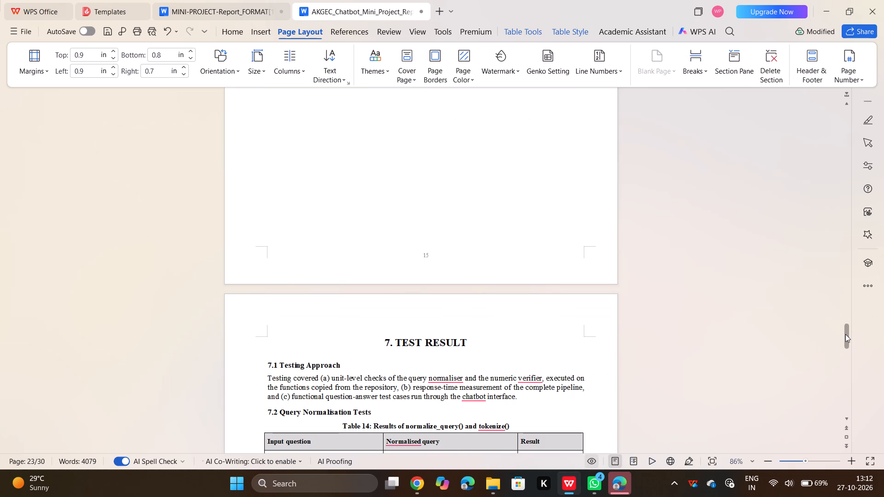
Examine which pages the Database Tables and Code chapters occupy, working back to the start of the Code chapter.
scroll(747, 278, up, 14)
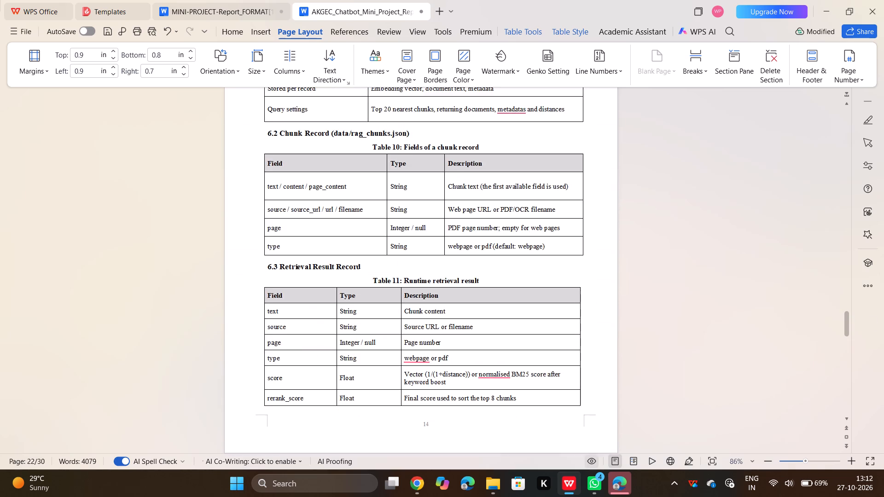
scroll(747, 278, up, 2)
scroll(747, 278, down, 1)
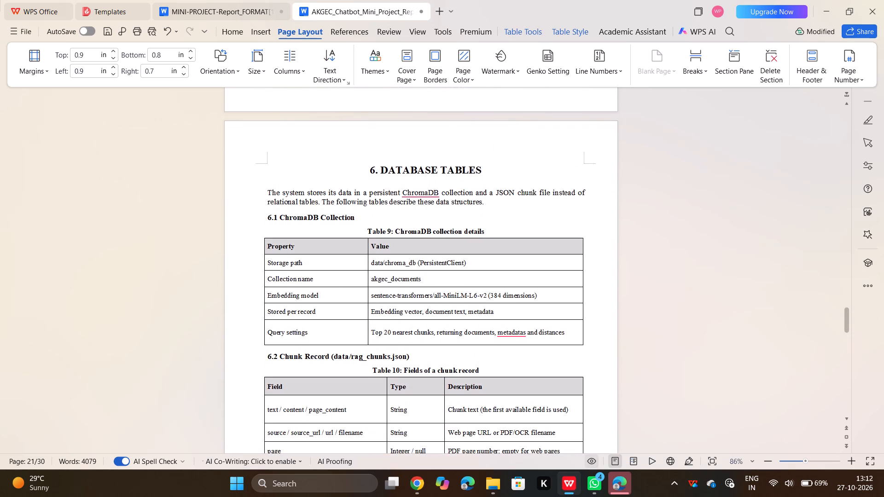
scroll(747, 278, down, 1)
scroll(747, 278, up, 2)
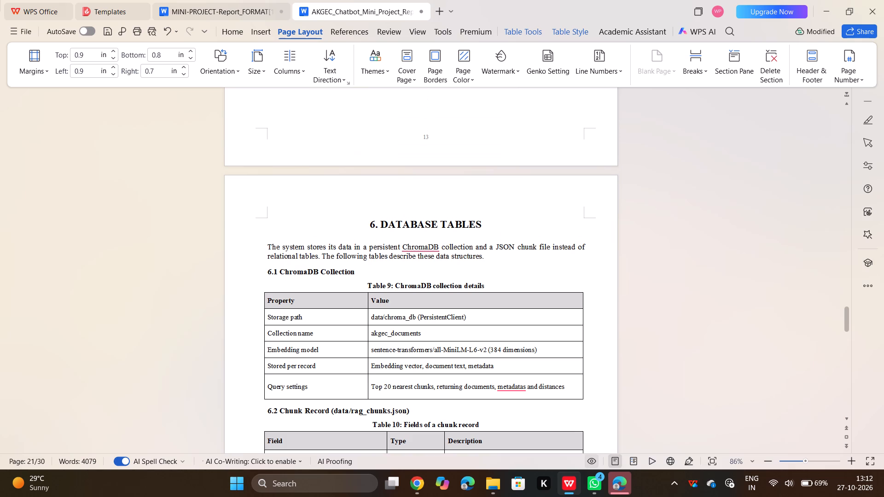
scroll(747, 278, up, 3)
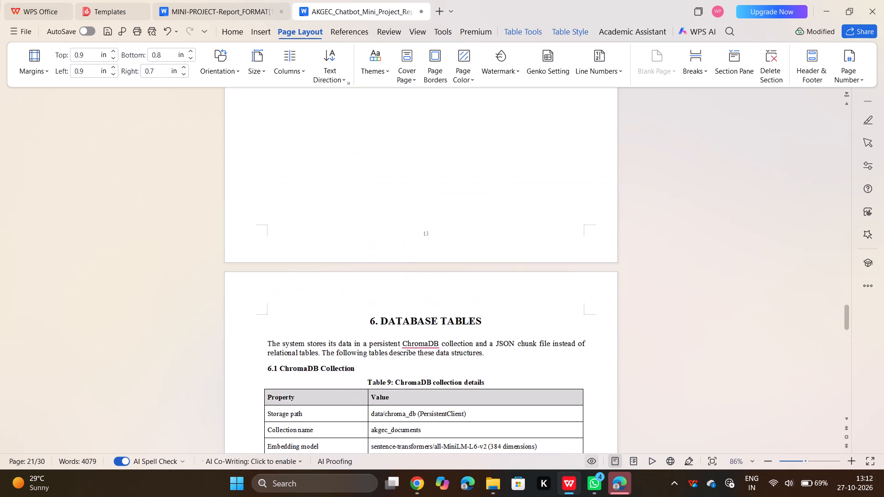
scroll(747, 278, up, 11)
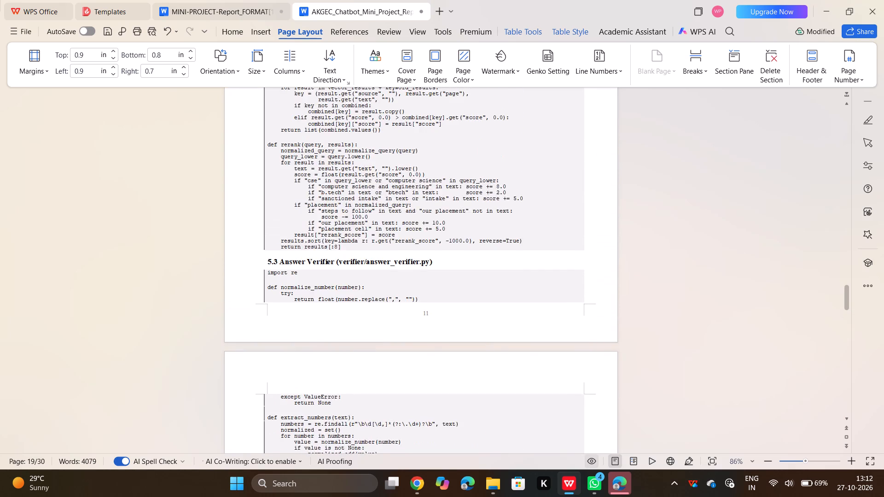
scroll(747, 278, up, 13)
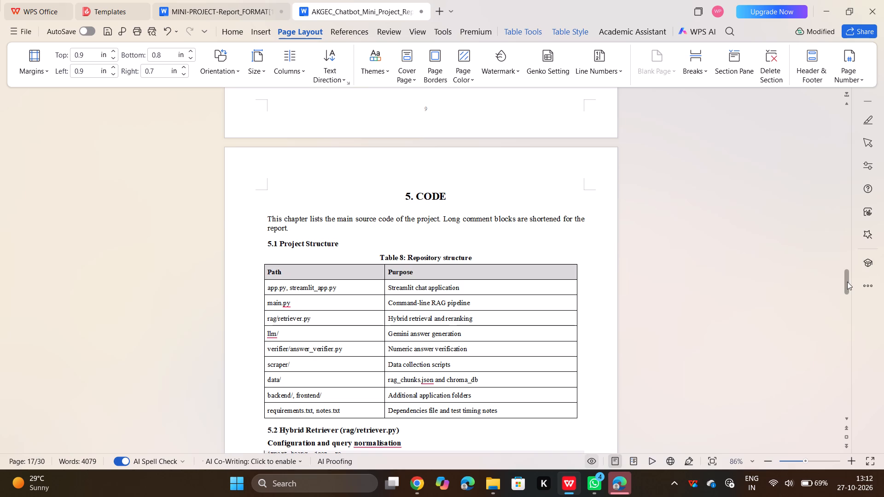
Set the page range of the 6. Database Tables row in the table of contents to 14-15.
drag(847, 284, 838, 113)
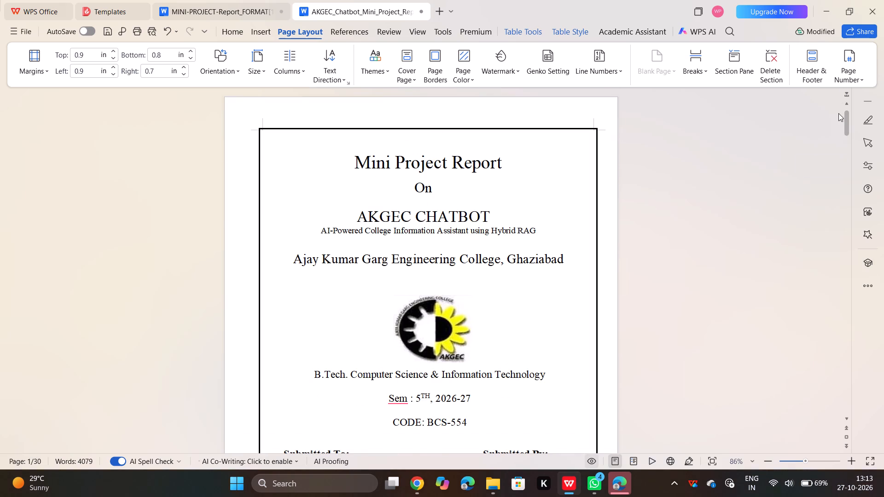
scroll(605, 349, down, 12)
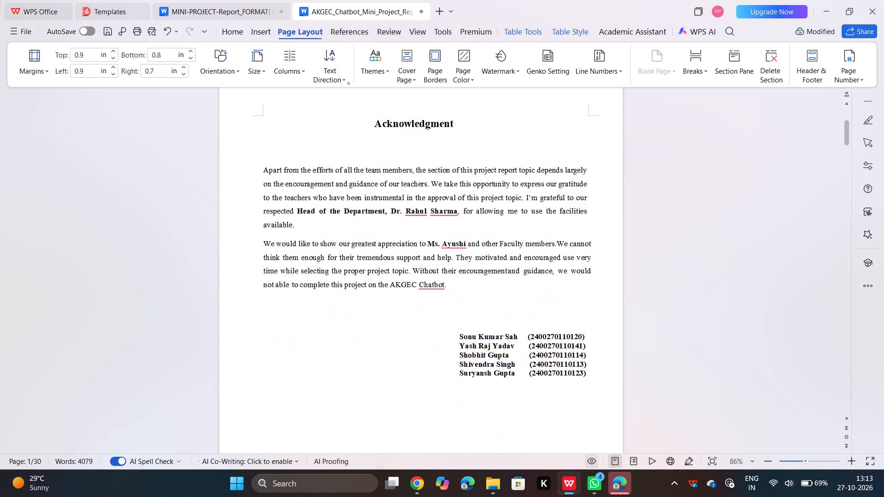
scroll(605, 349, down, 6)
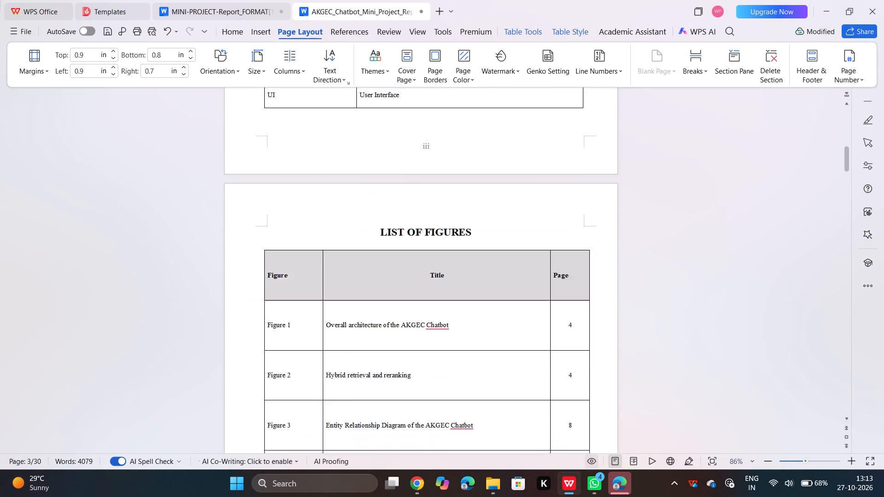
scroll(605, 349, down, 7)
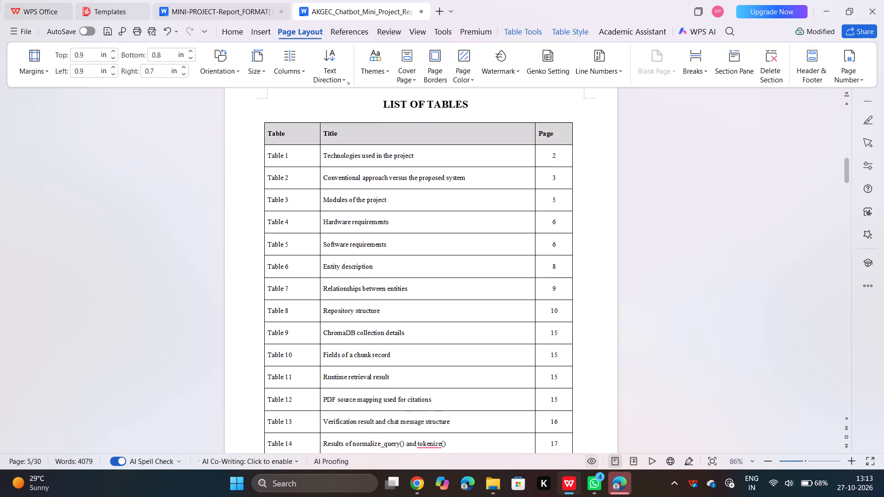
scroll(605, 349, down, 6)
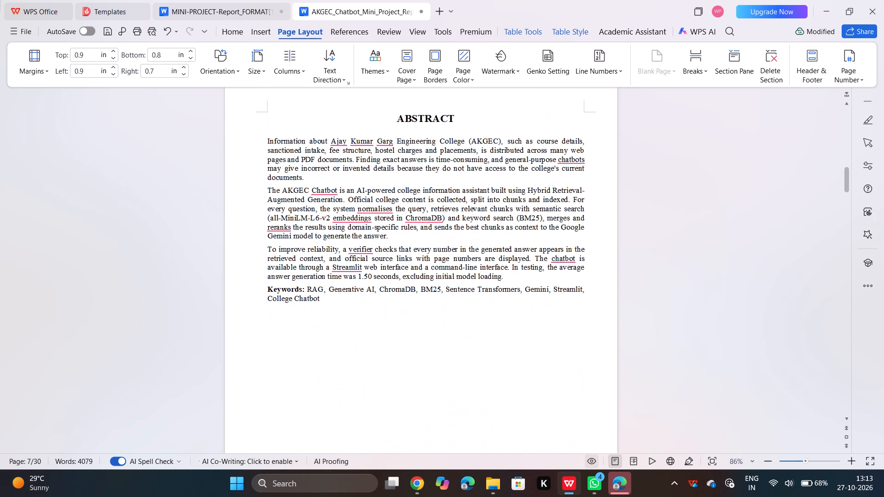
scroll(605, 349, down, 6)
scroll(605, 349, up, 5)
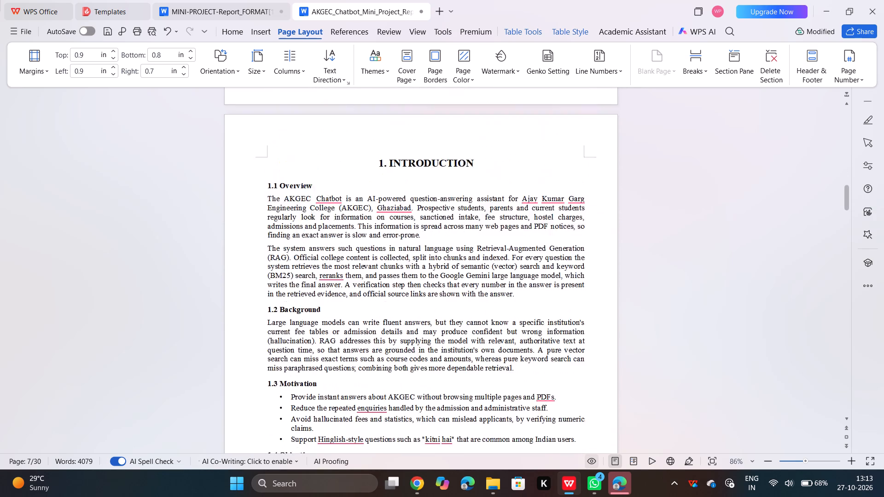
scroll(605, 349, up, 4)
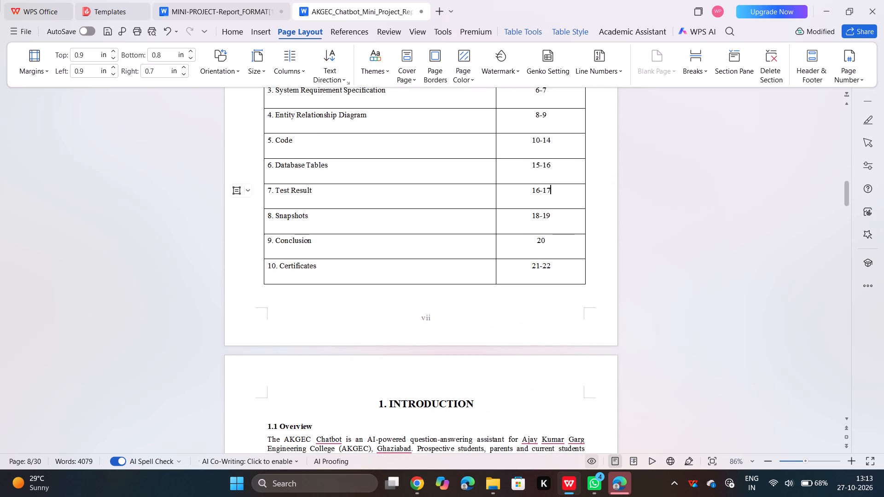
click(560, 171)
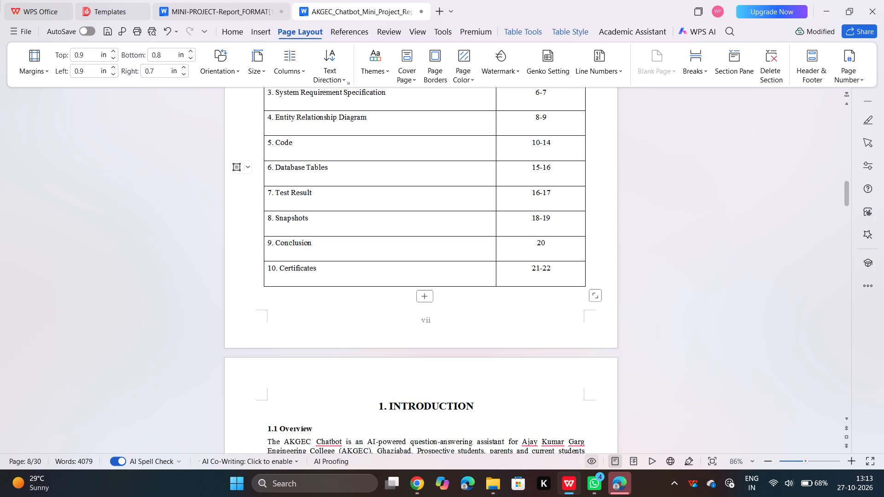
key(BackSpace)
key(BackSpace)
key(BackSpace)
key(BackSpace)
key(4)
key(minus)
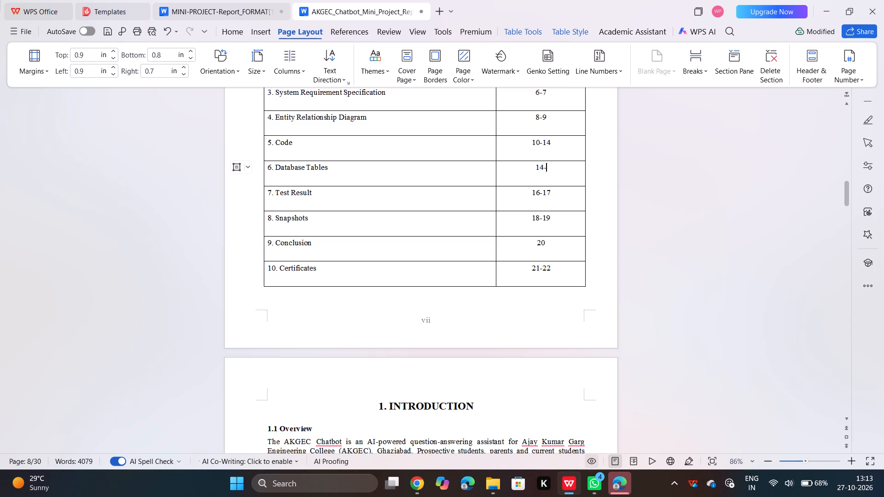
text(15)
Set the page range of the 5. Code row in the table of contents to 10-13.
click(569, 147)
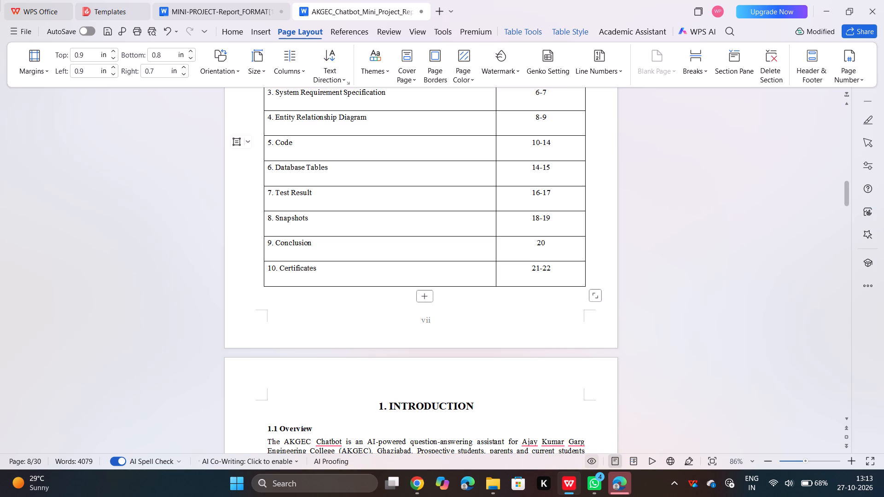
key(BackSpace)
key(3)
click(843, 187)
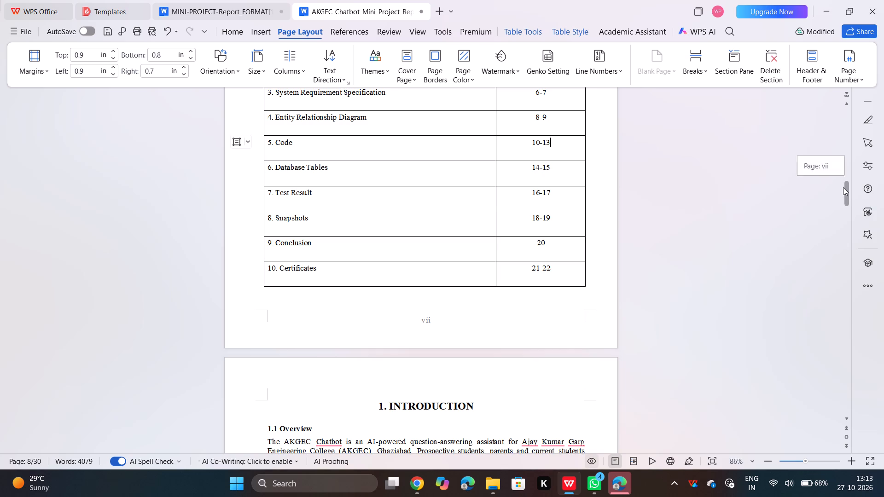
drag(846, 189, 847, 204)
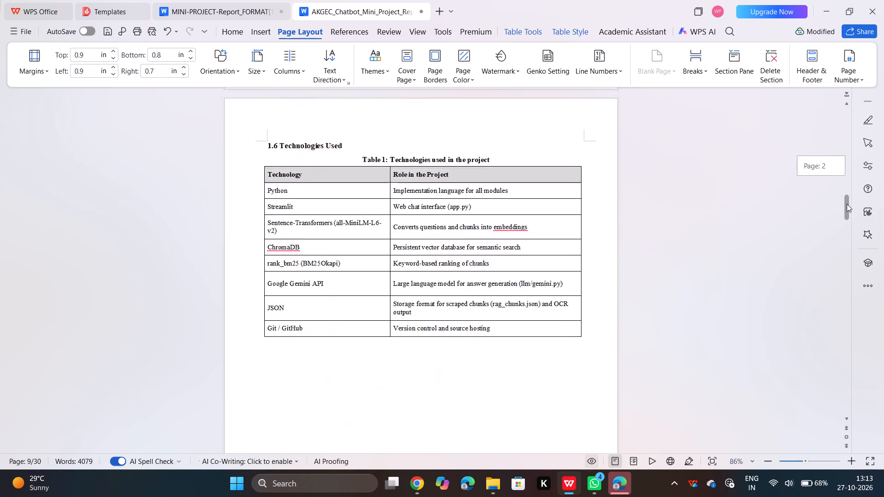
drag(847, 204, 844, 267)
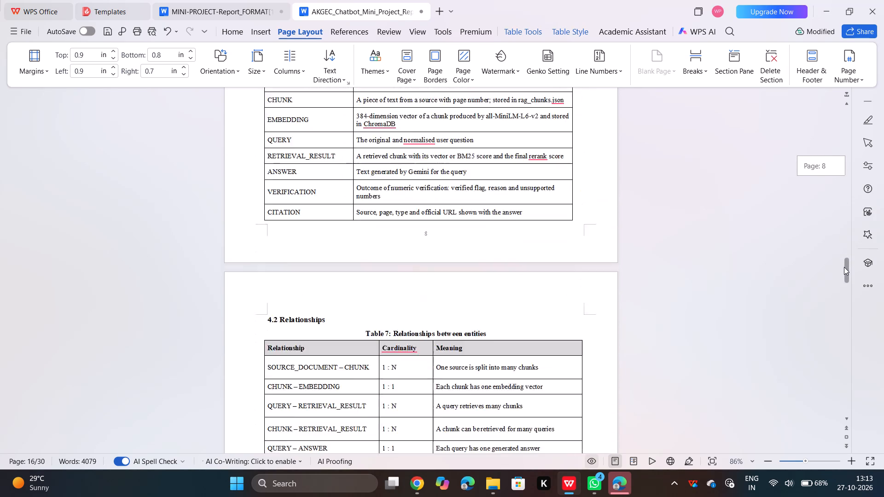
drag(844, 267, 843, 303)
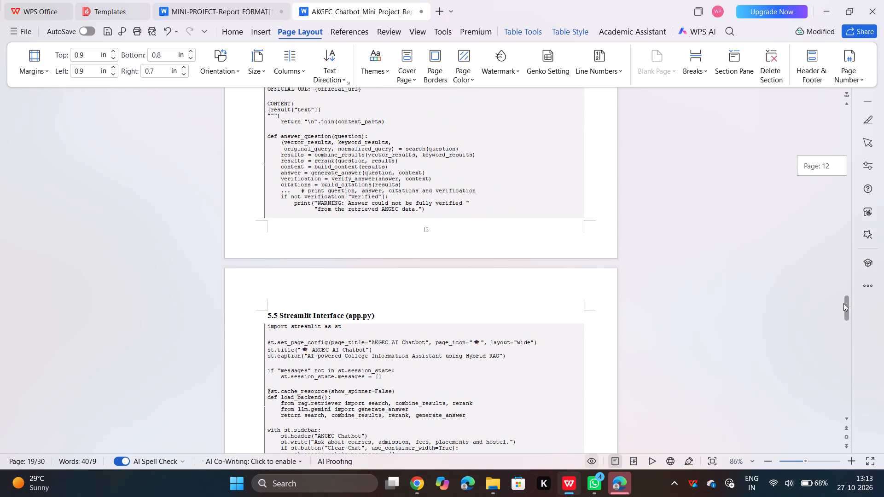
drag(843, 303, 842, 308)
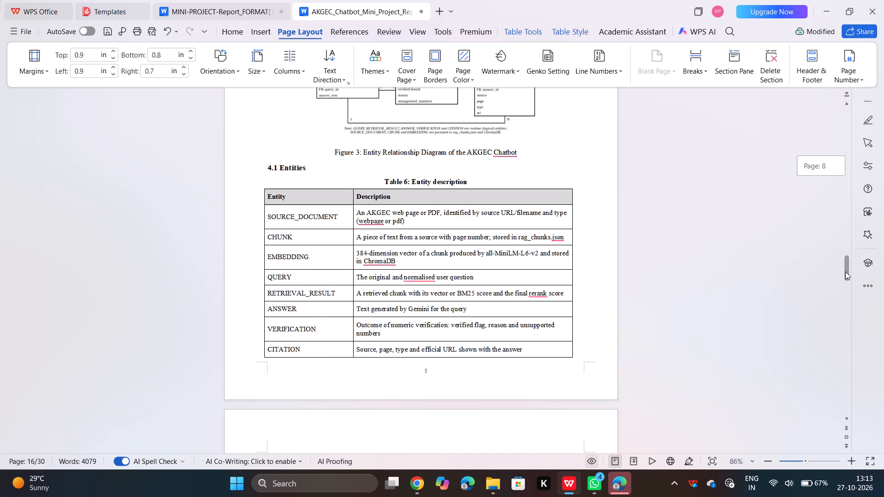
drag(845, 272, 842, 247)
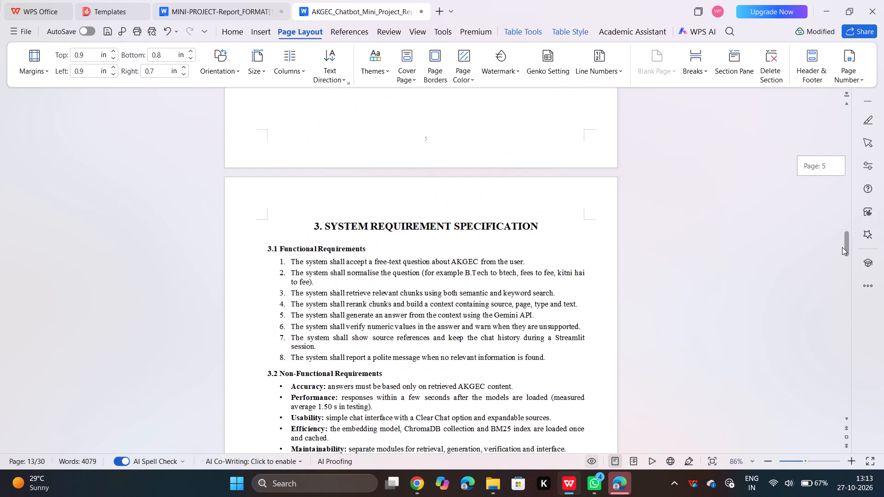
drag(842, 247, 838, 233)
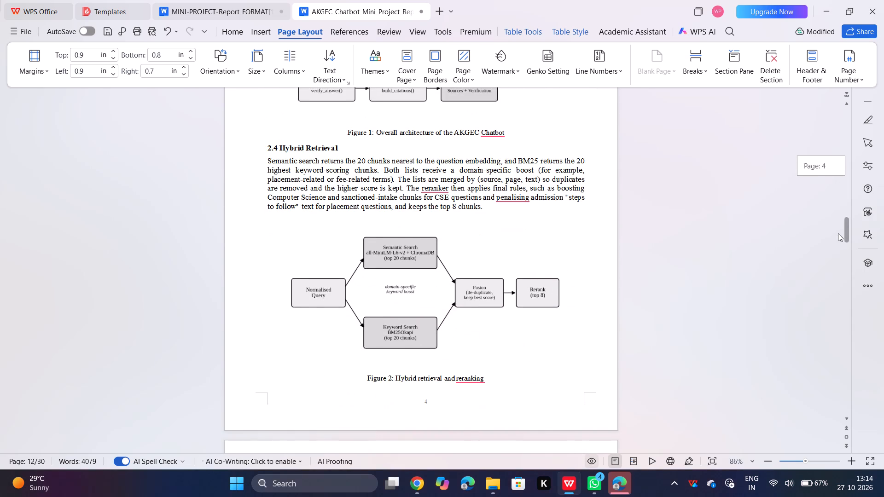
drag(838, 233, 816, 183)
Review the page numbers listed in the table of contents and in the List of Tables.
scroll(697, 193, down, 8)
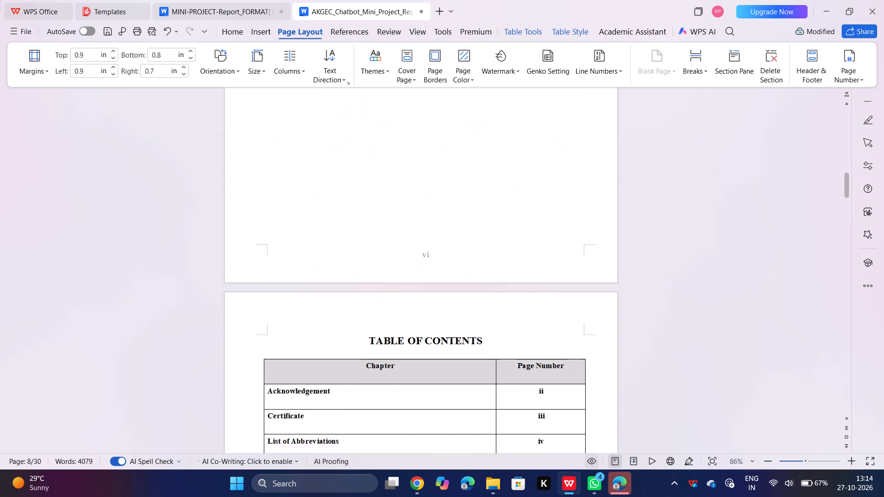
scroll(697, 193, down, 1)
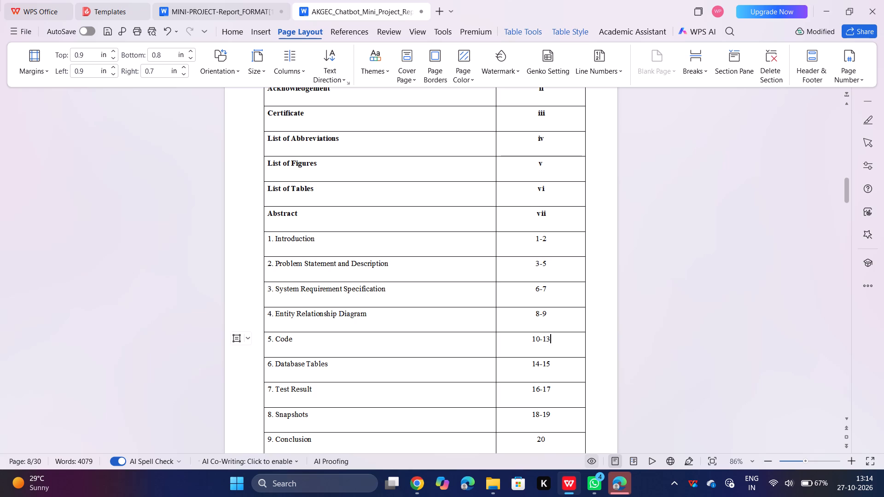
scroll(697, 193, up, 3)
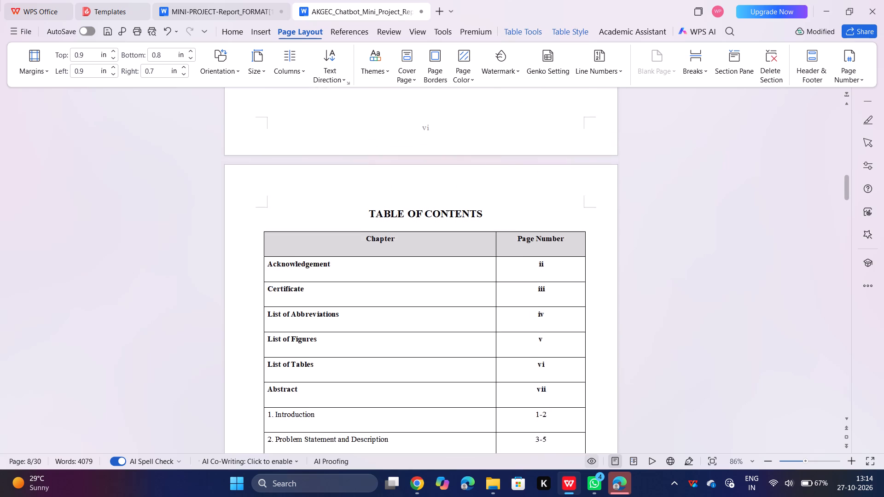
scroll(697, 193, up, 10)
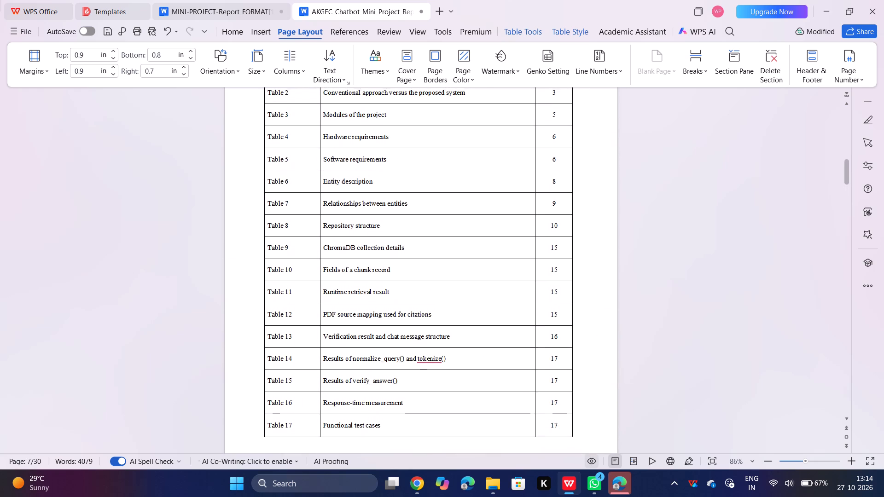
scroll(640, 292, down, 3)
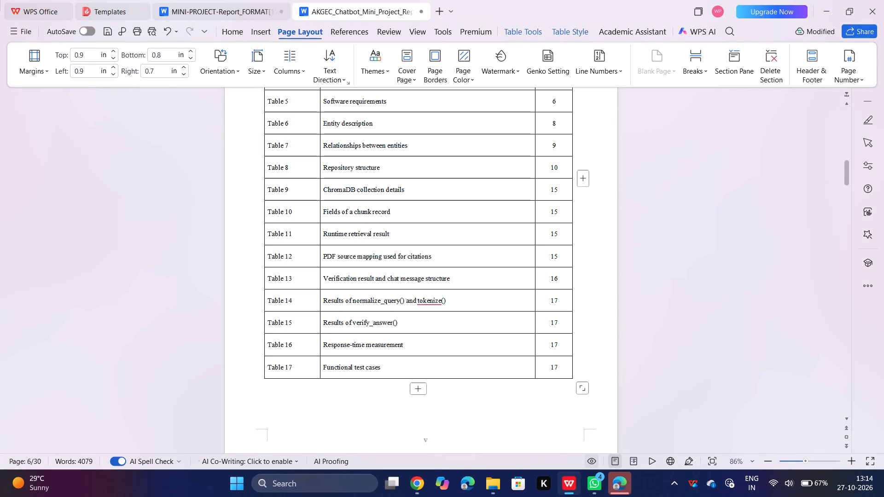
click(561, 304)
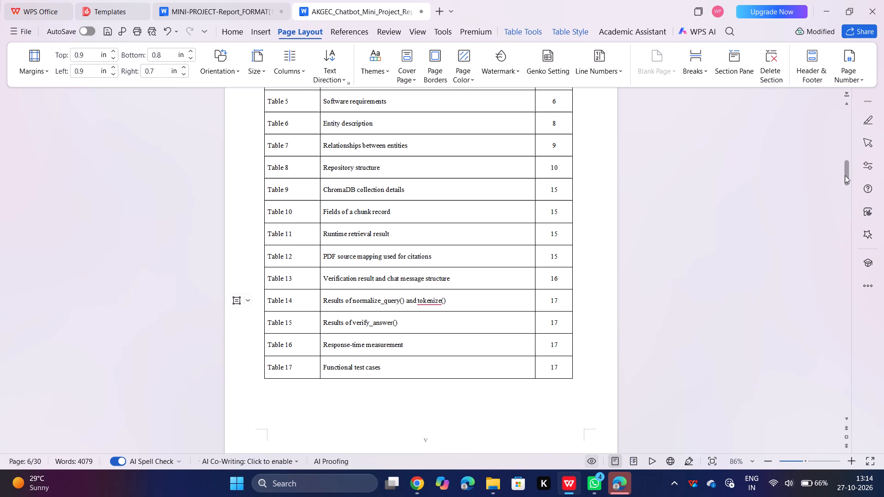
Review the page numbers given for Figures 1 to 7 in the List of Figures.
scroll(783, 201, up, 13)
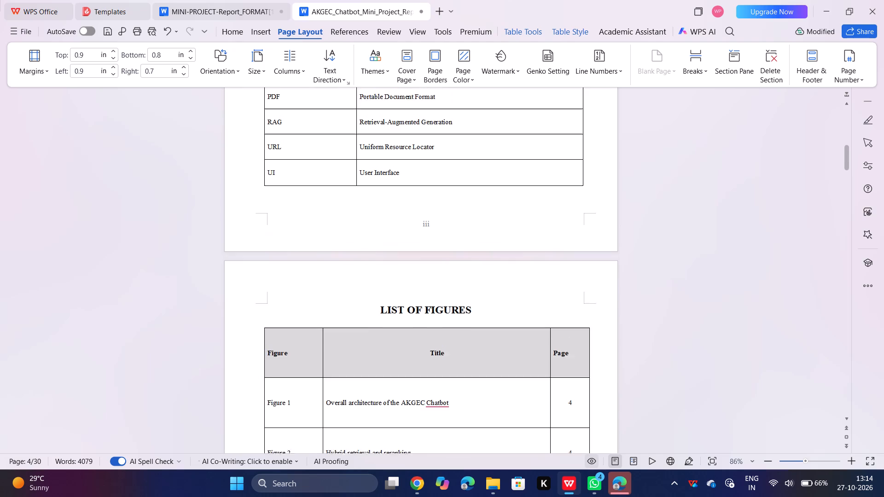
scroll(783, 201, up, 3)
scroll(783, 201, down, 2)
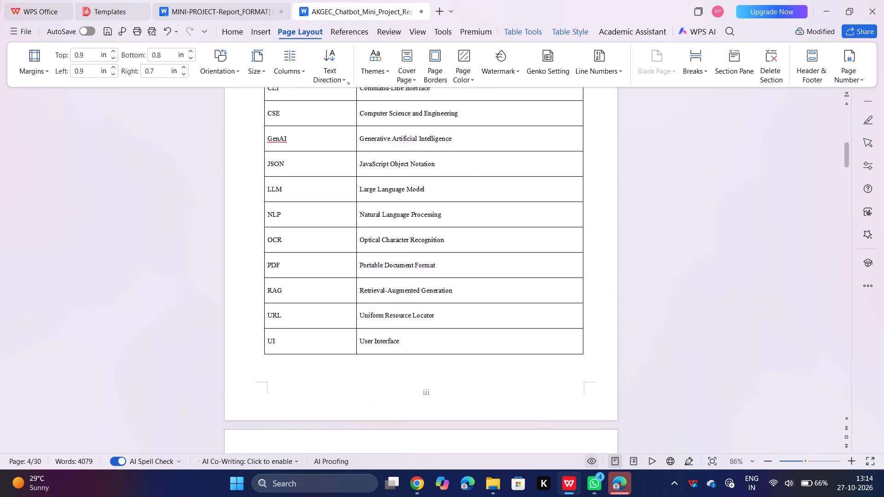
scroll(783, 201, down, 3)
scroll(783, 201, up, 1)
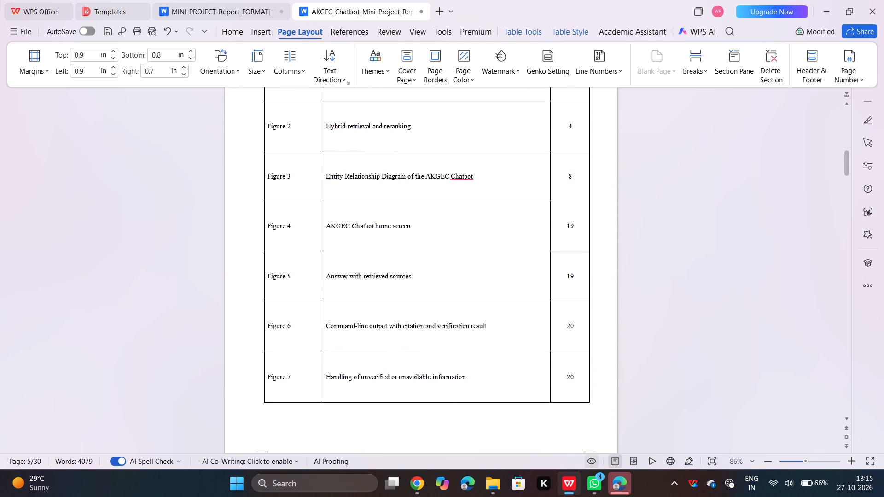
scroll(783, 201, up, 2)
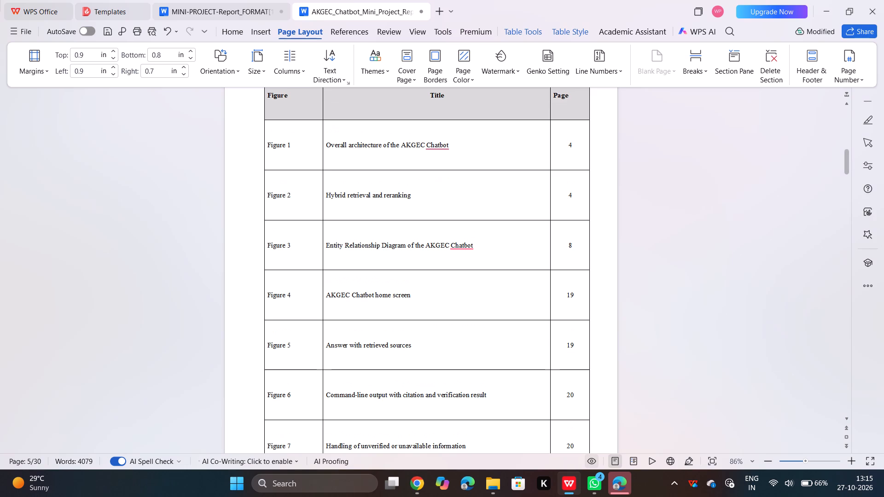
scroll(783, 201, down, 1)
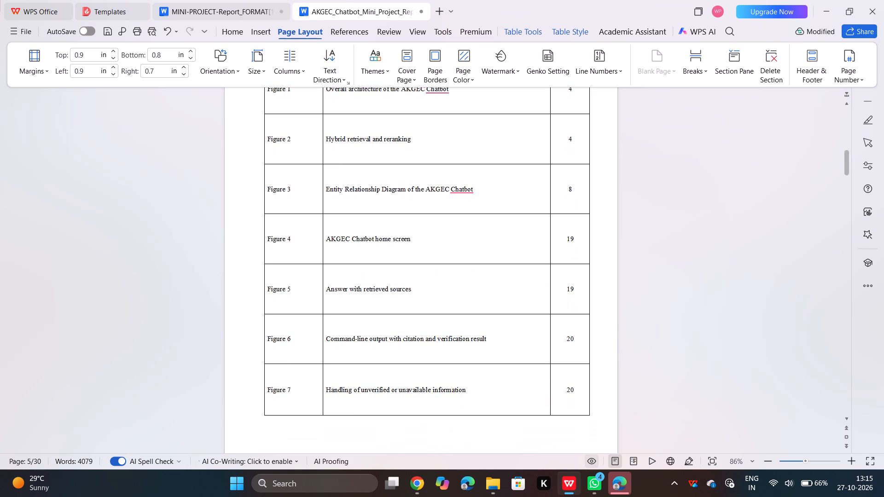
scroll(783, 201, down, 1)
scroll(783, 201, up, 1)
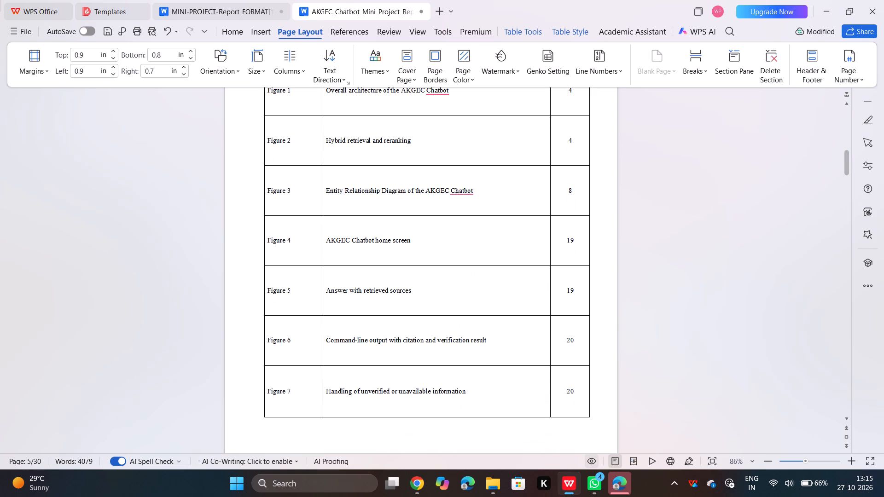
scroll(783, 201, up, 1)
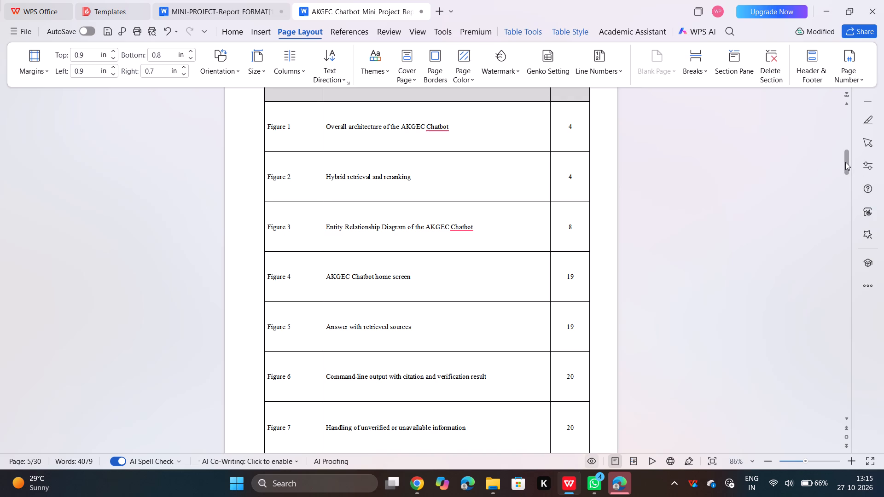
Examine the chapters from Problem Statement through Snapshots to Conclusion for the pages on which Figures 1 to 7 appear.
drag(845, 162, 840, 237)
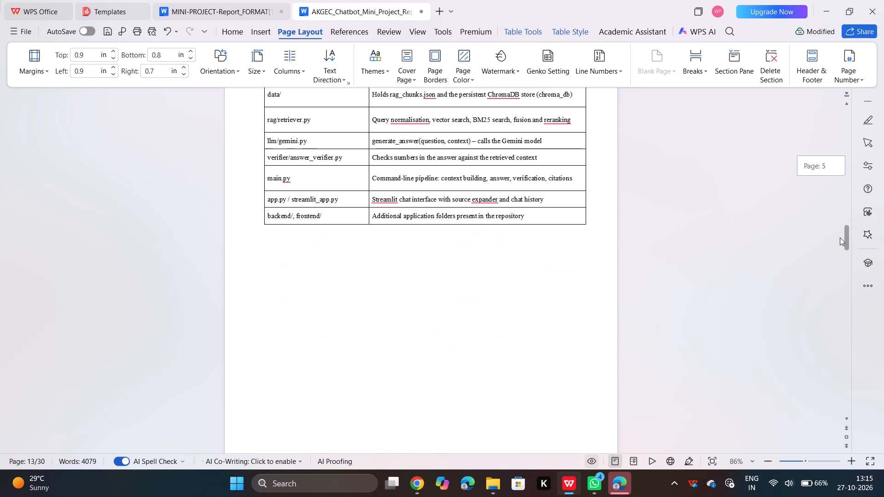
drag(840, 237, 841, 228)
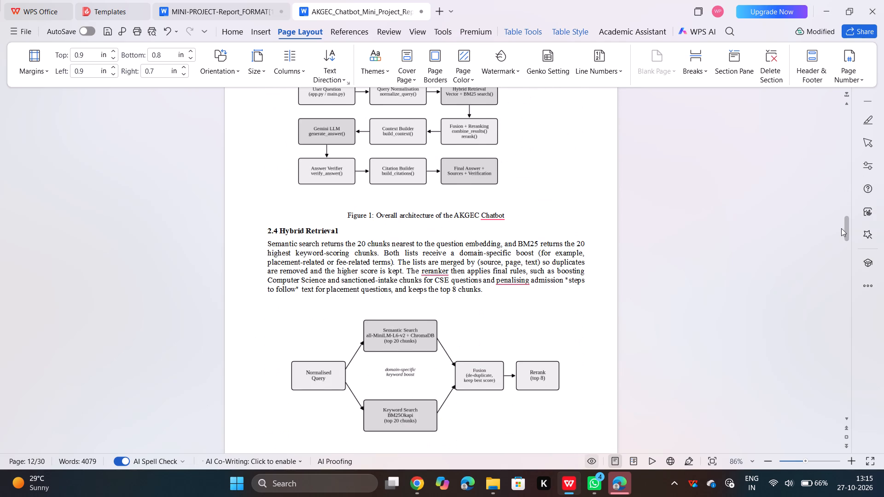
drag(844, 228, 845, 245)
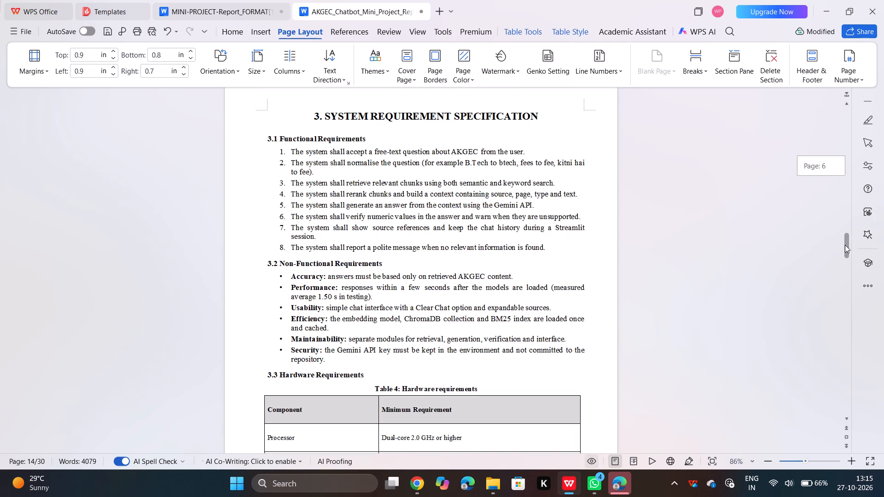
drag(845, 245, 841, 256)
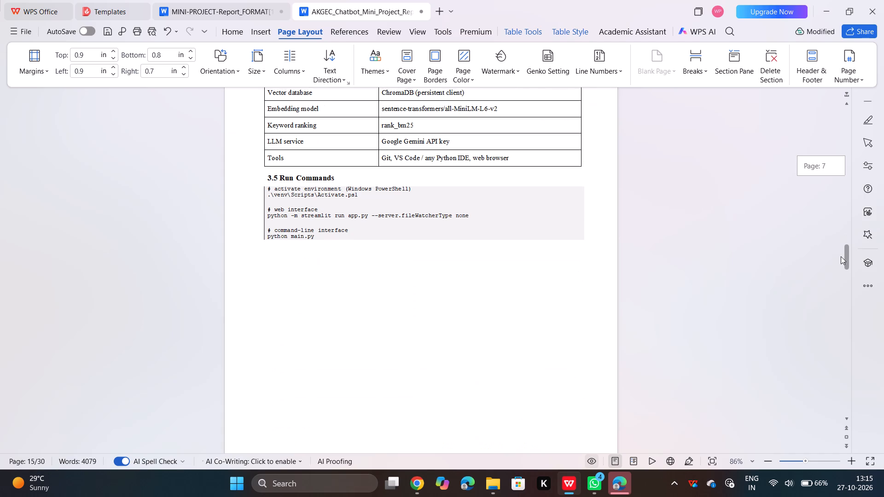
drag(841, 256, 841, 262)
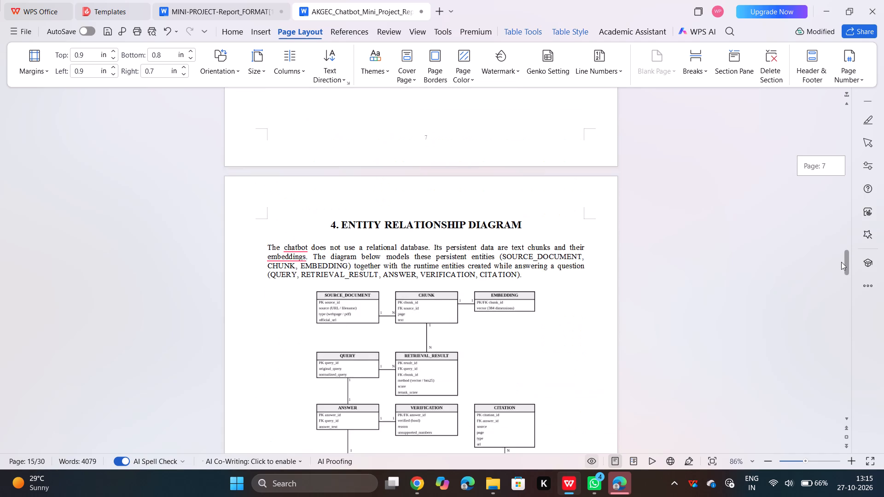
drag(841, 262, 841, 269)
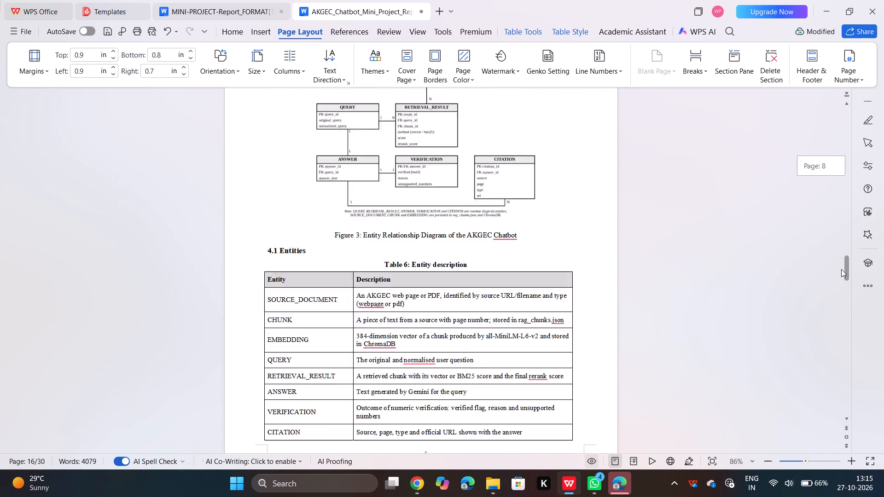
drag(841, 269, 838, 396)
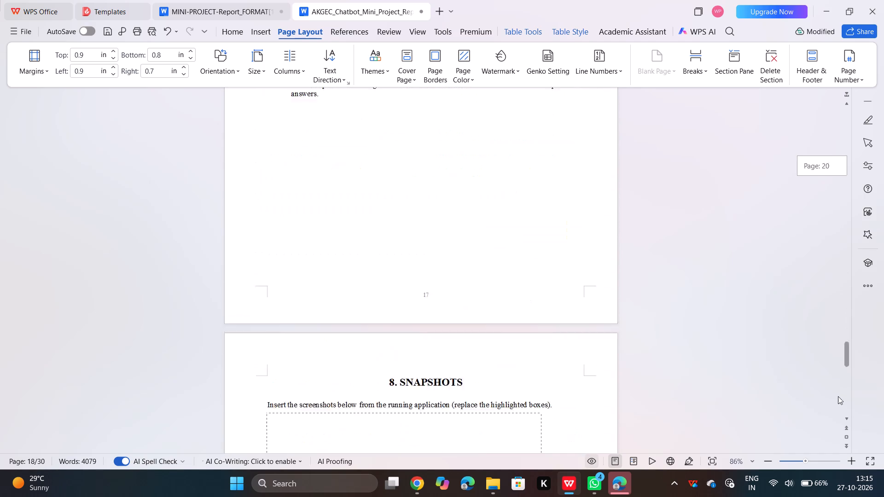
drag(838, 396, 845, 366)
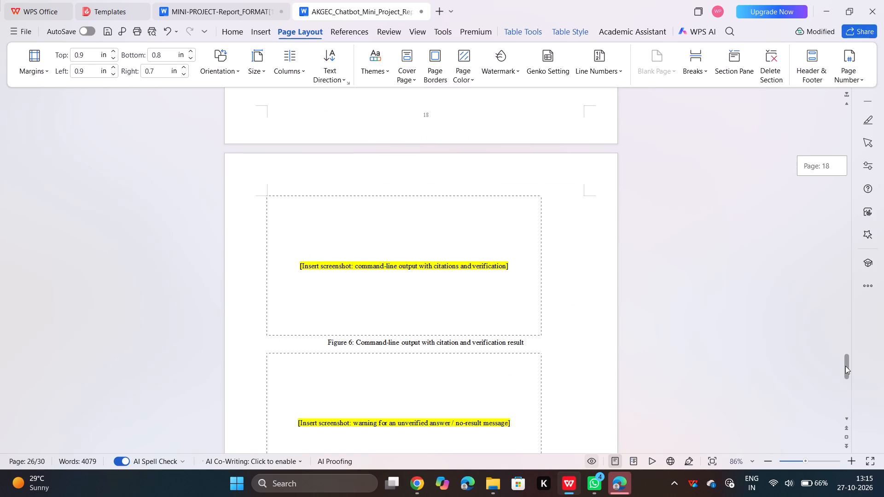
drag(845, 366, 846, 377)
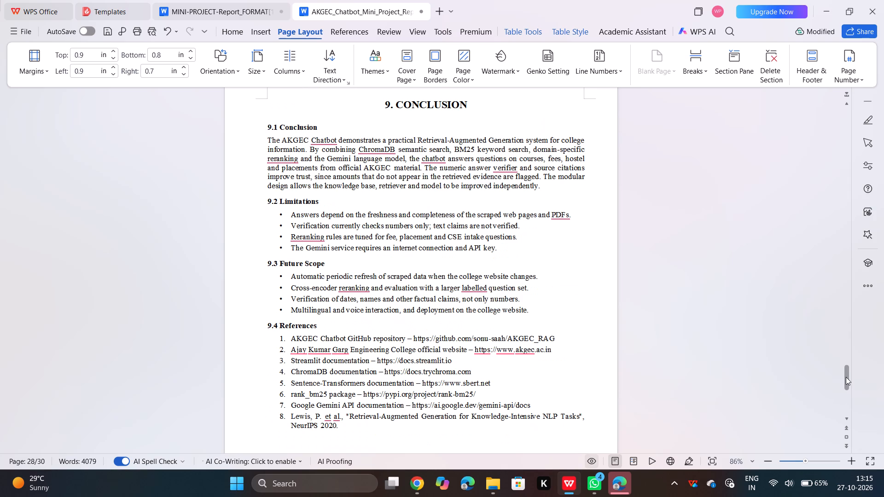
click(844, 380)
Examine the page numbers of the Conclusion and Certificates pages, and of the Snapshots page holding Figures 6 and 7.
scroll(769, 349, down, 2)
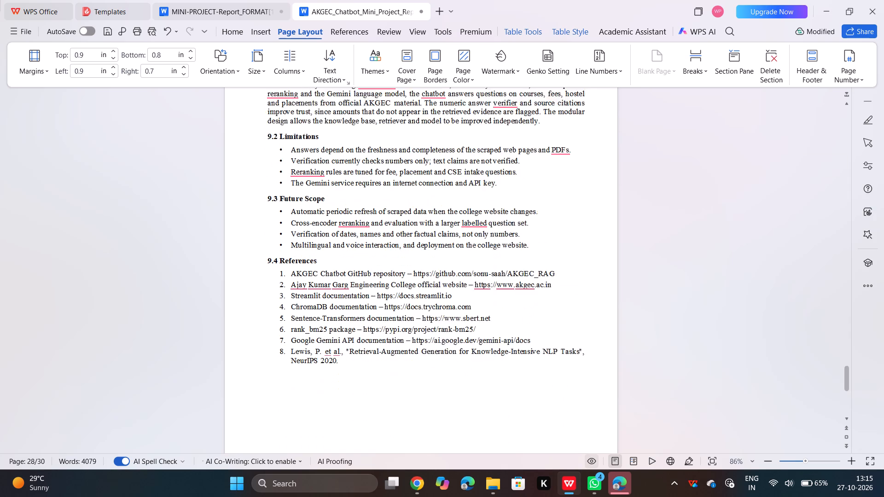
scroll(769, 349, down, 7)
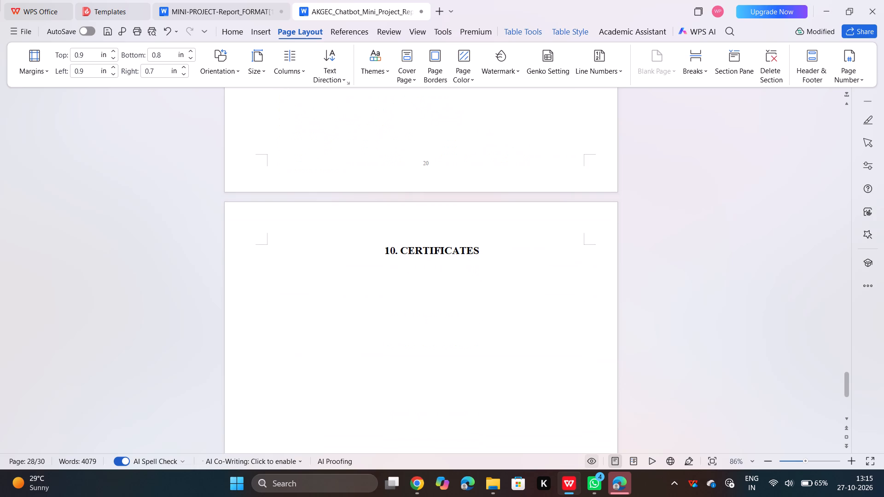
scroll(769, 349, down, 11)
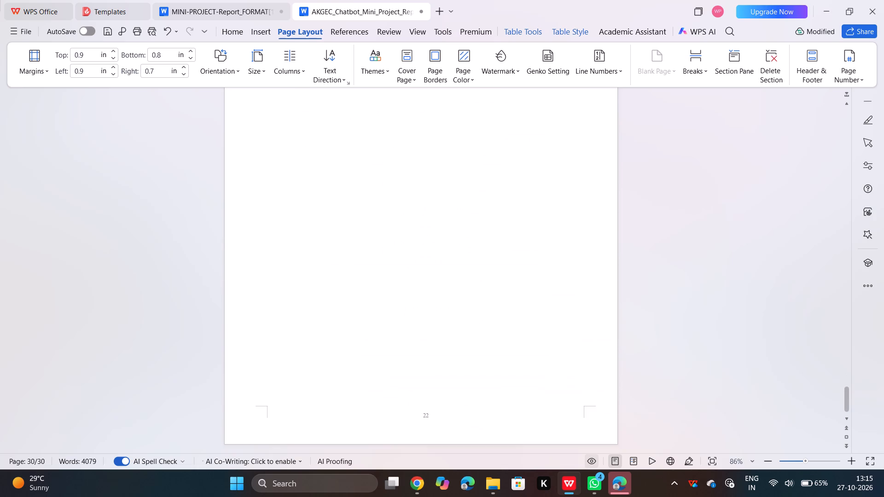
scroll(769, 349, up, 14)
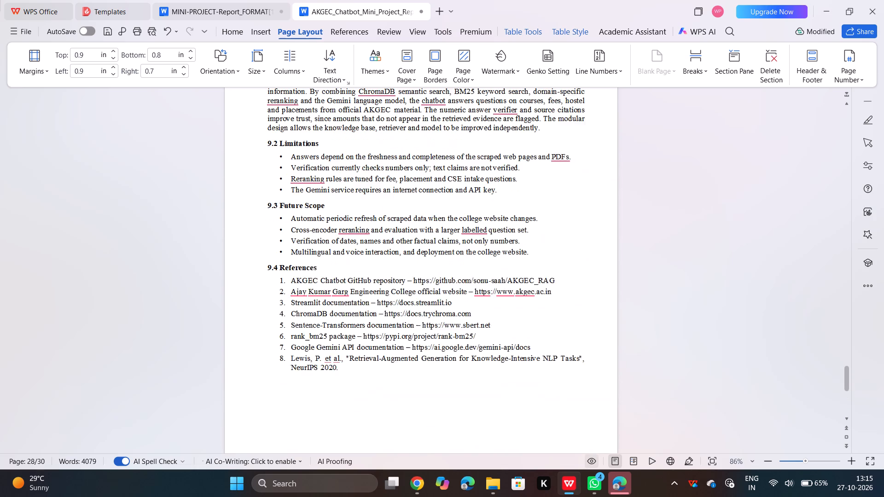
scroll(769, 349, up, 8)
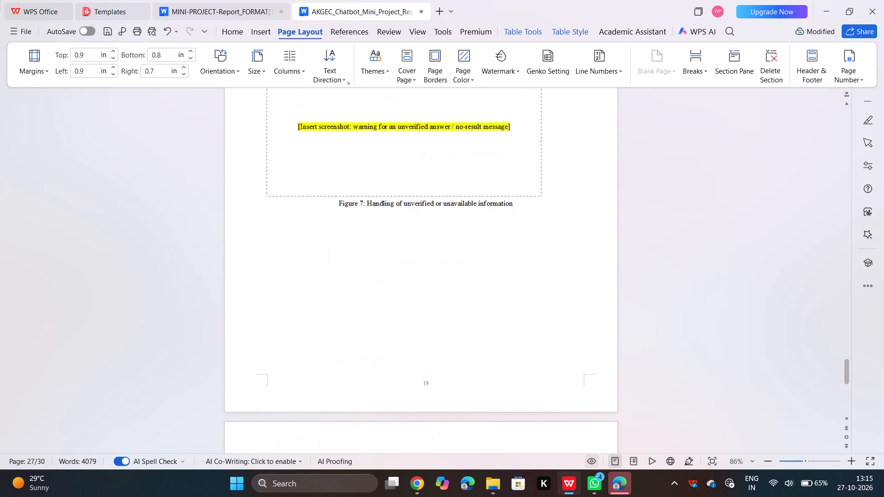
scroll(769, 349, up, 8)
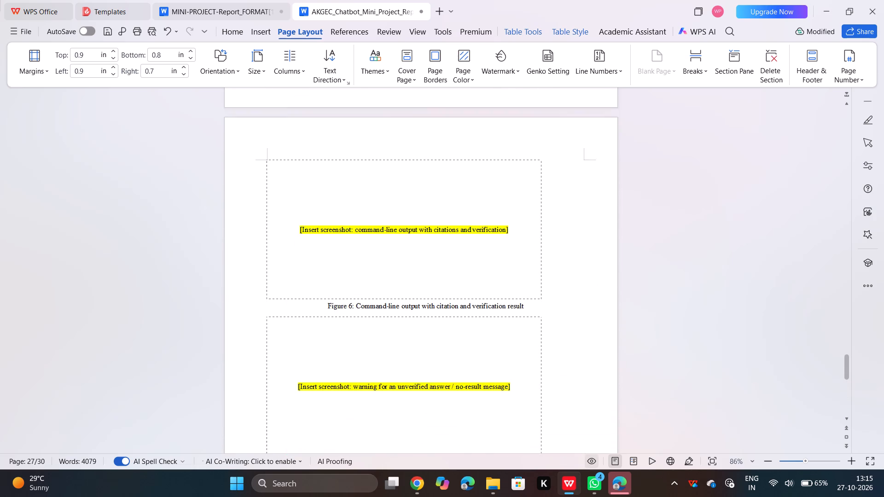
Set the page number of Figures 4 and 5 to 18 in the List of Figures.
drag(848, 365, 861, 54)
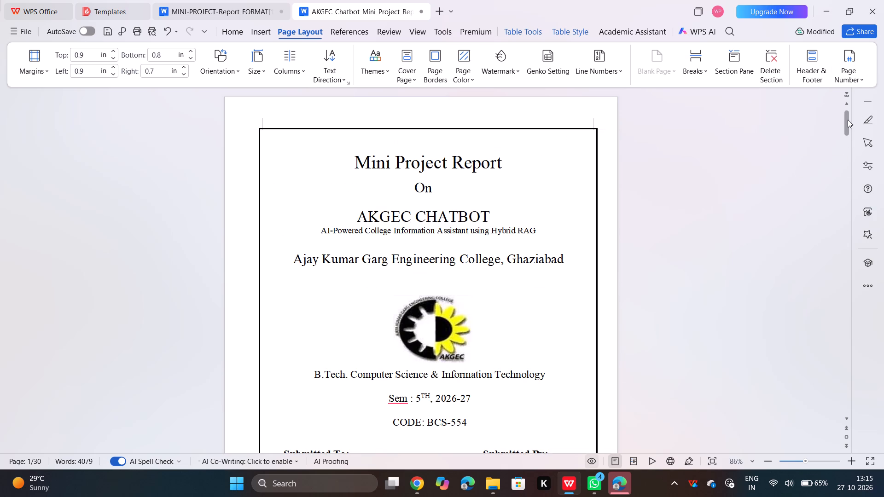
drag(848, 120, 845, 149)
scroll(713, 132, up, 2)
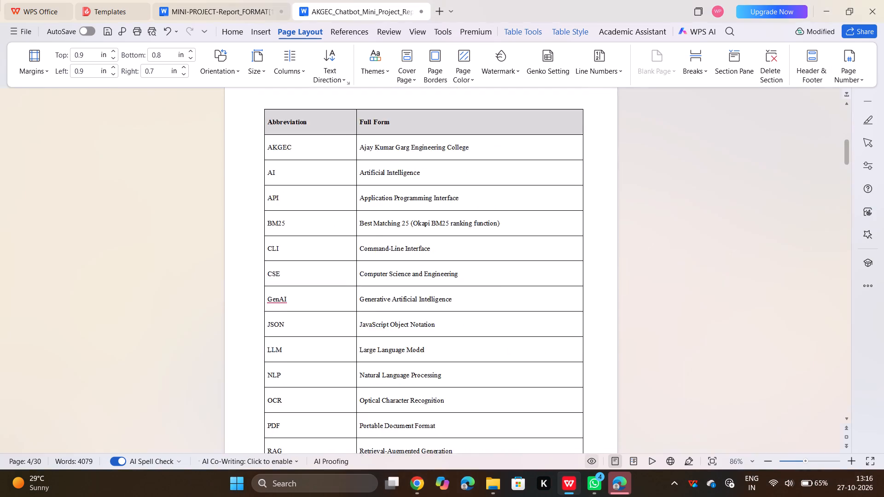
scroll(713, 132, up, 3)
scroll(713, 132, down, 2)
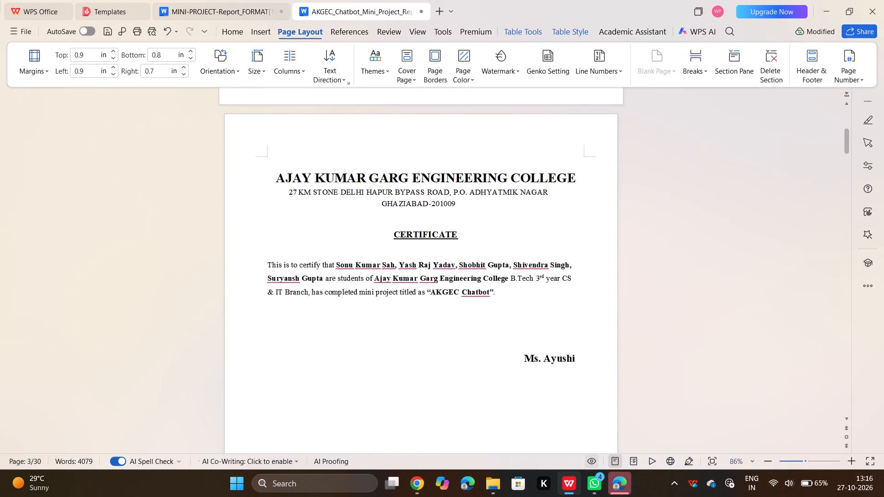
scroll(713, 132, down, 7)
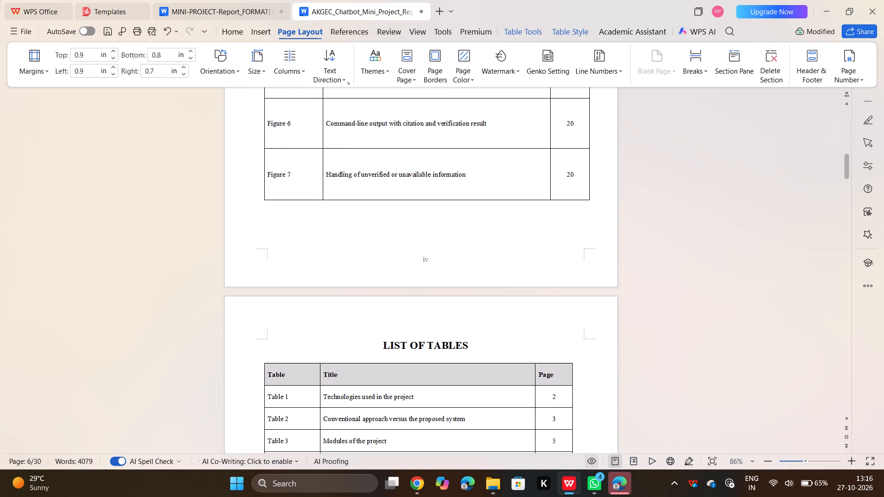
scroll(713, 132, up, 5)
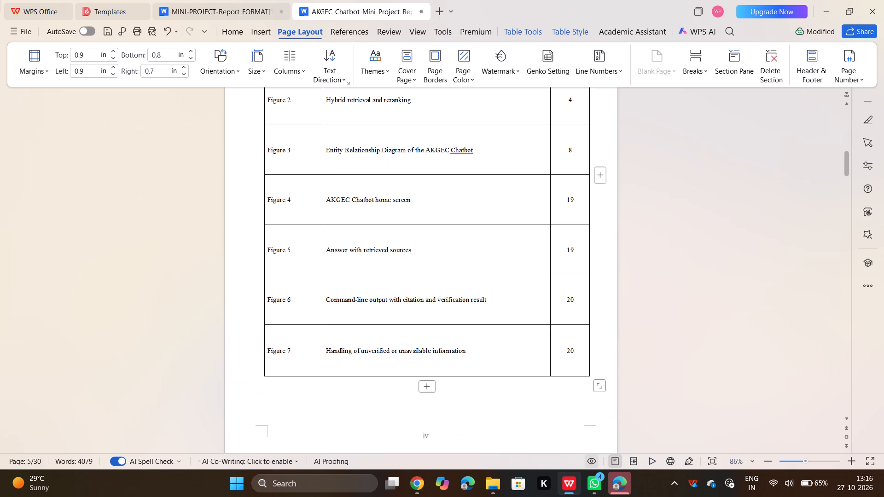
click(577, 197)
key(BackSpace)
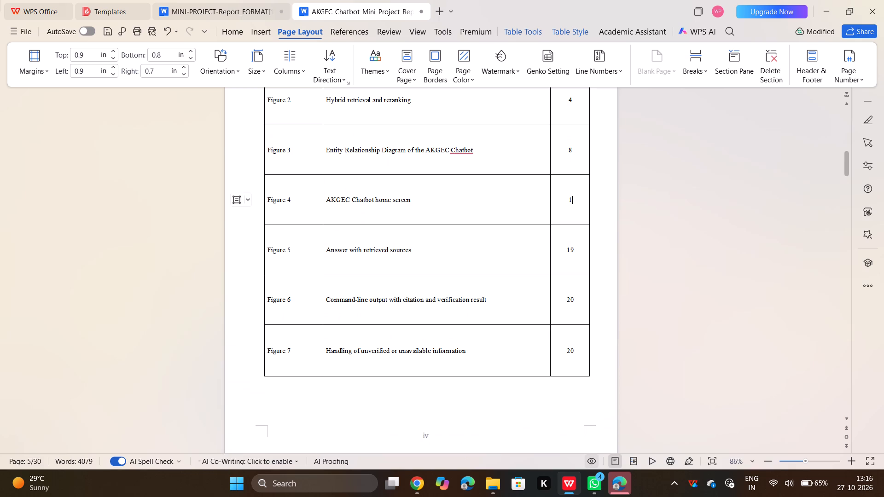
key(8)
click(575, 249)
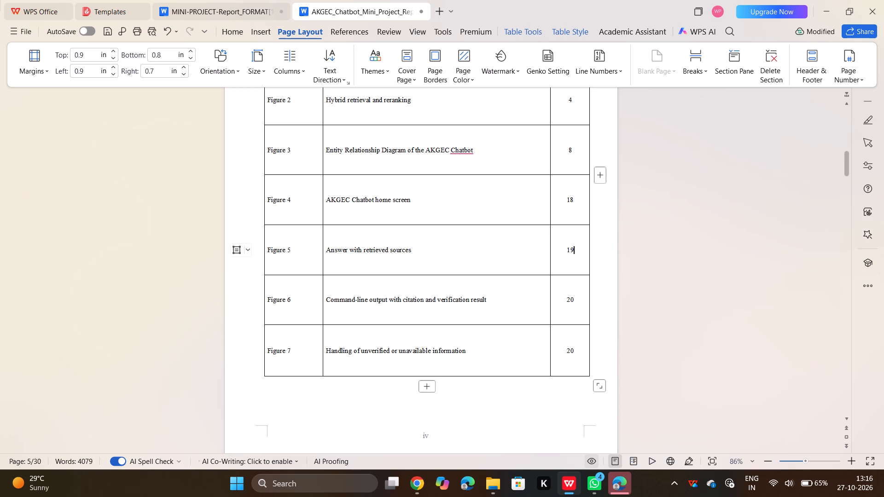
key(BackSpace)
key(8)
Set the page number of Figures 6 and 7 to 19 in the List of Figures.
click(579, 303)
key(BackSpace)
key(BackSpace)
text(19)
click(576, 348)
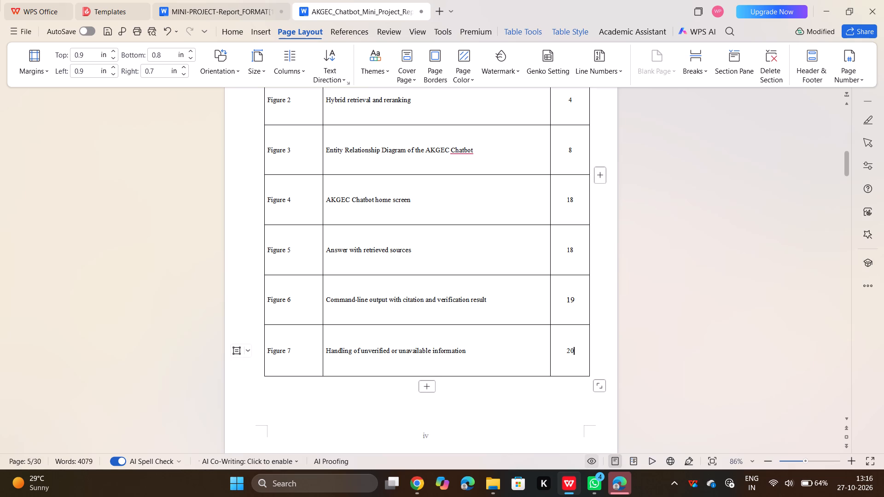
key(BackSpace)
key(BackSpace)
text(19)
Review the page numbers given for Tables 1 to 14 in the List of Tables.
scroll(576, 348, down, 7)
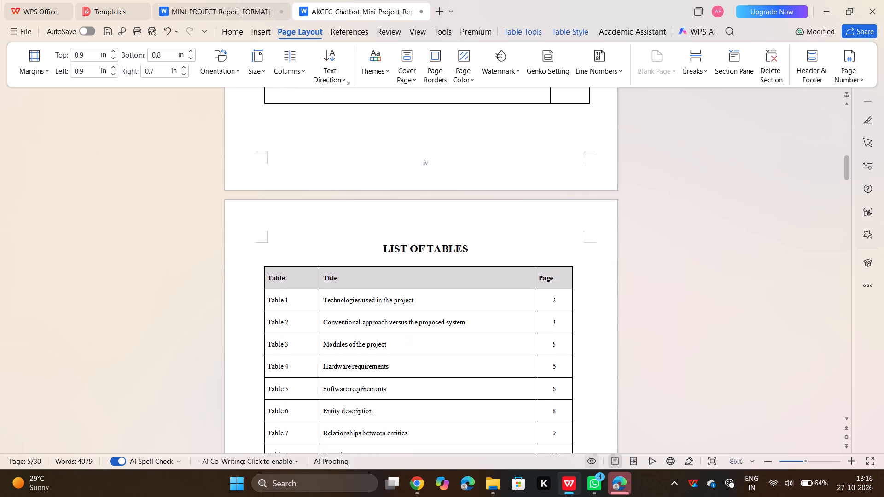
scroll(576, 348, down, 1)
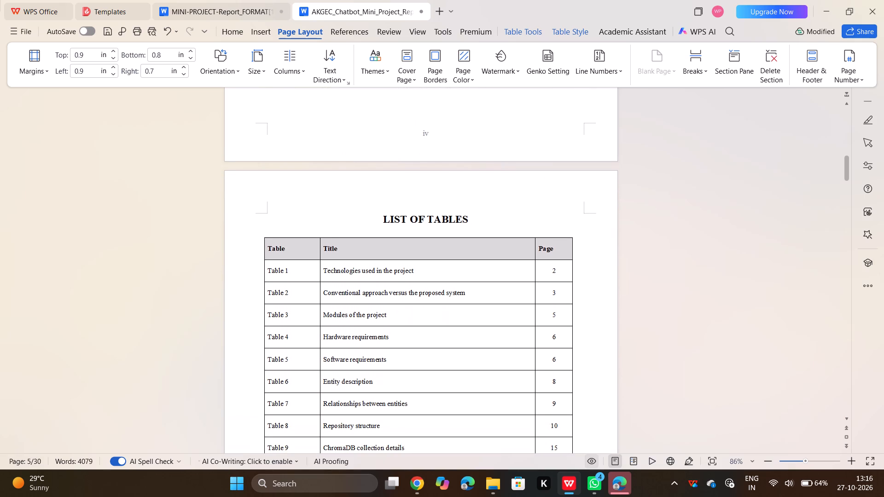
scroll(576, 348, down, 3)
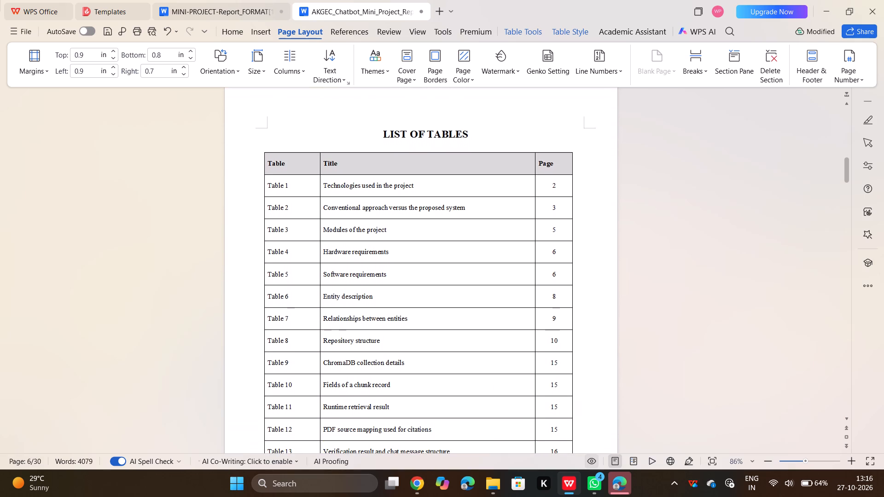
scroll(576, 348, down, 1)
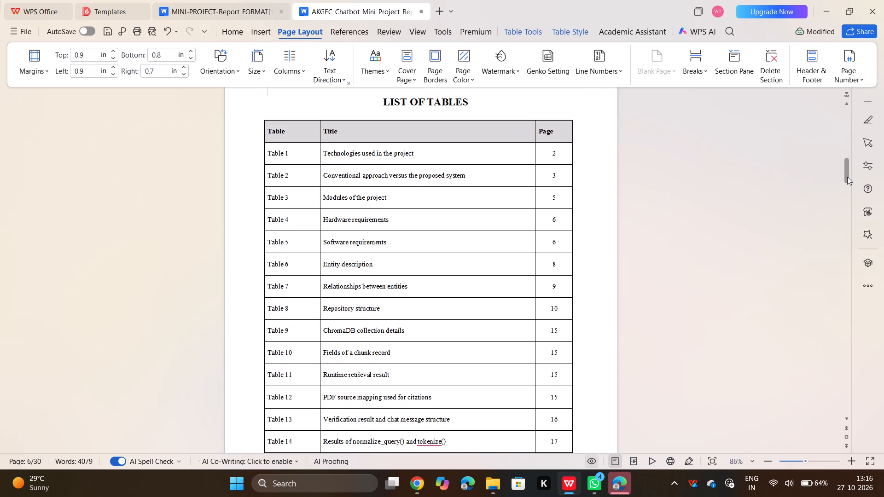
Examine the body pages up to Database Tables, checking the page number of the Repository structure table in the Code chapter.
drag(847, 177, 846, 227)
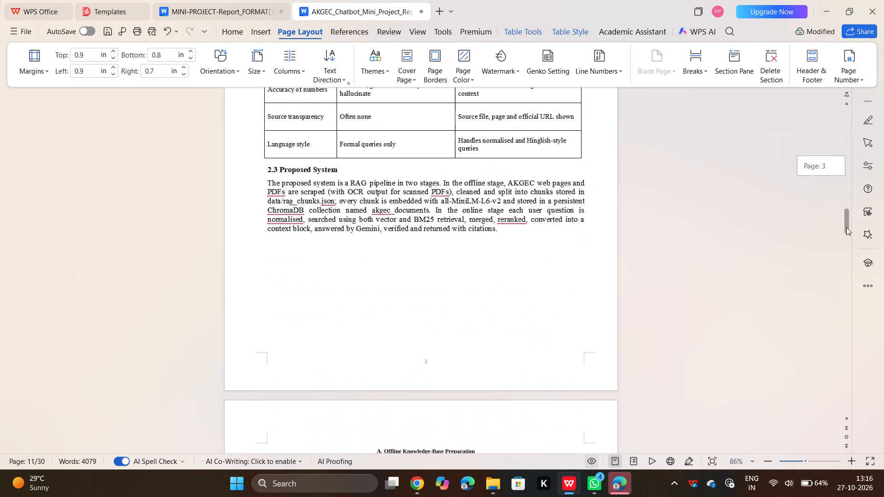
drag(846, 227, 838, 266)
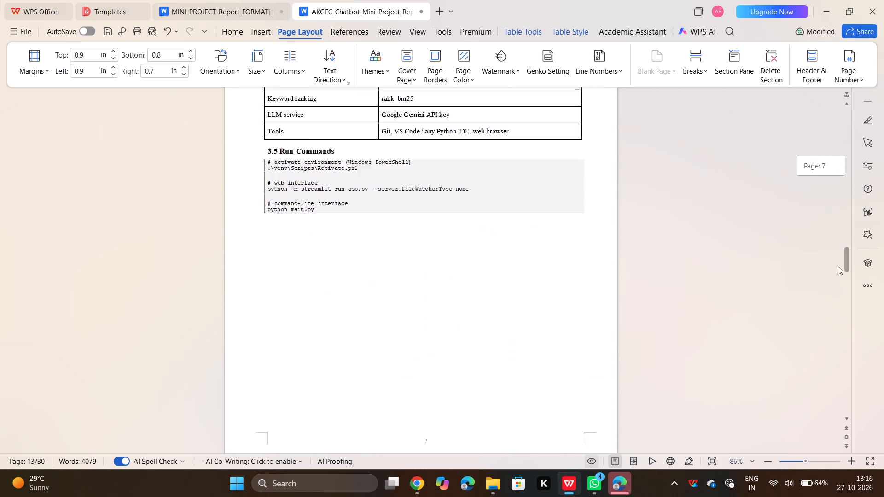
drag(838, 266, 836, 323)
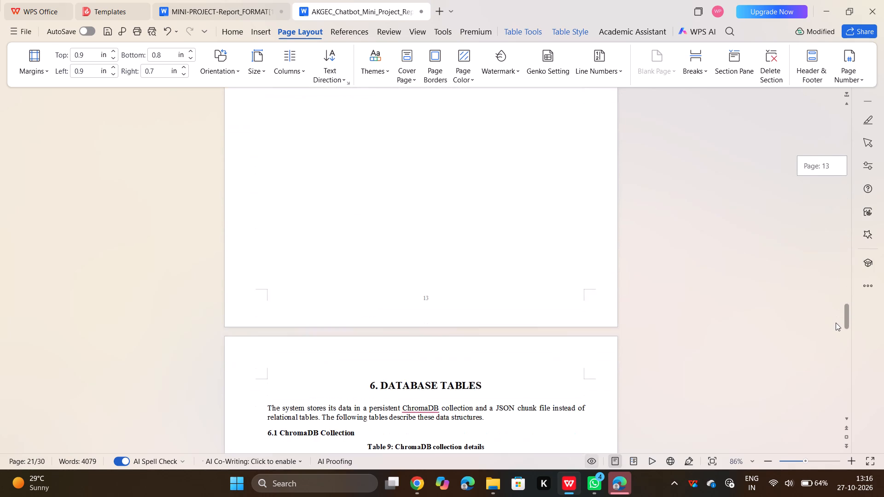
drag(836, 323, 836, 322)
scroll(736, 290, up, 3)
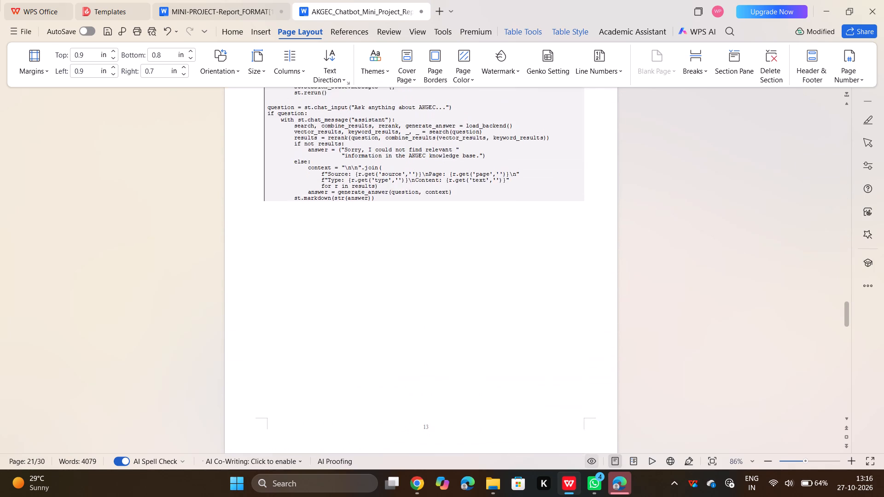
scroll(736, 290, up, 14)
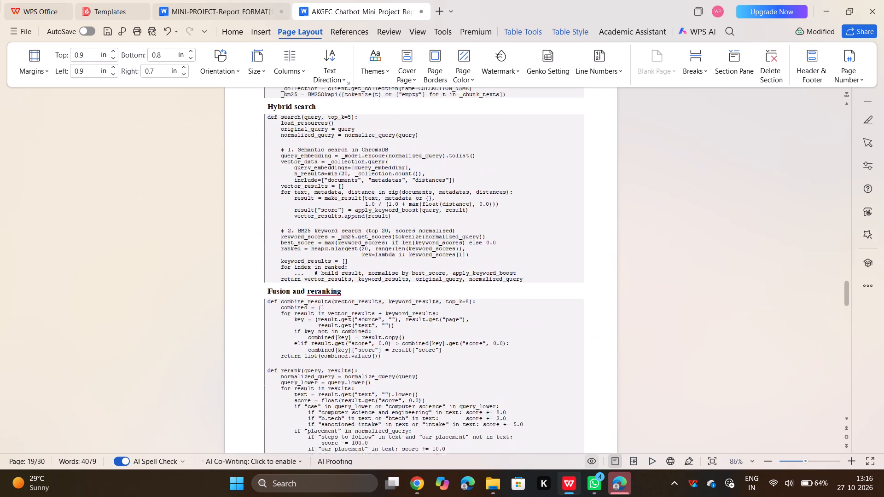
scroll(736, 290, up, 2)
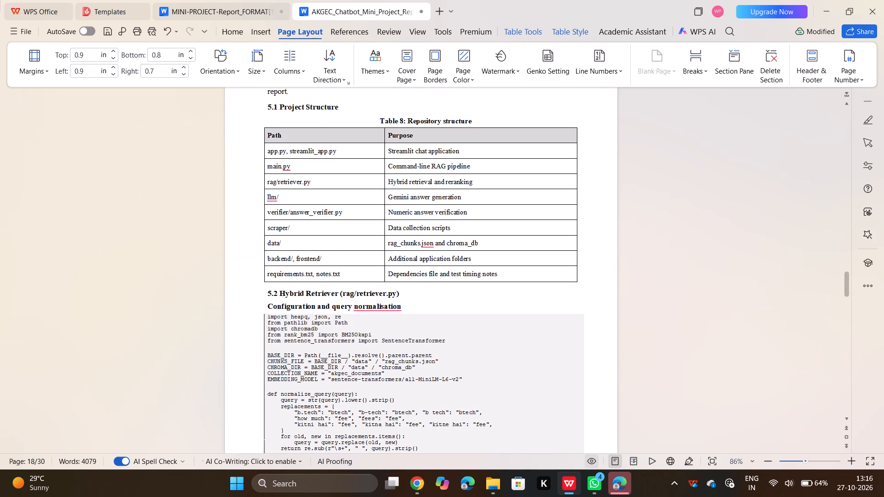
scroll(736, 290, down, 3)
scroll(736, 290, up, 1)
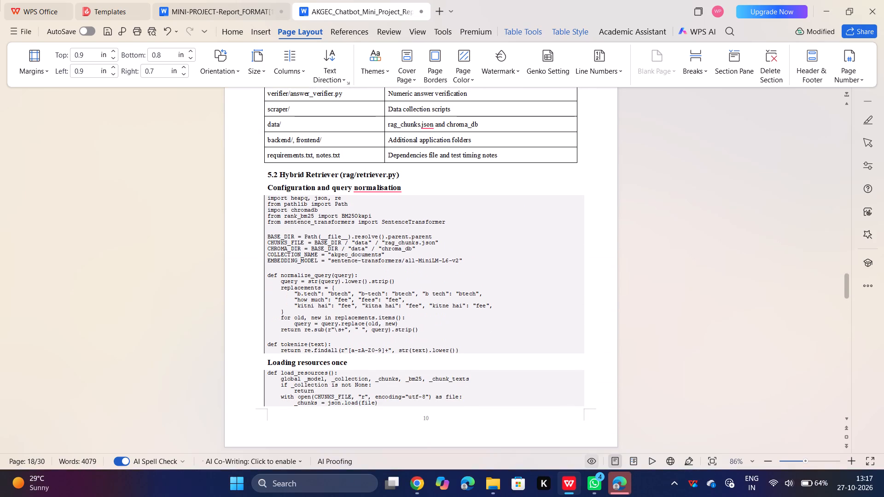
scroll(736, 290, up, 1)
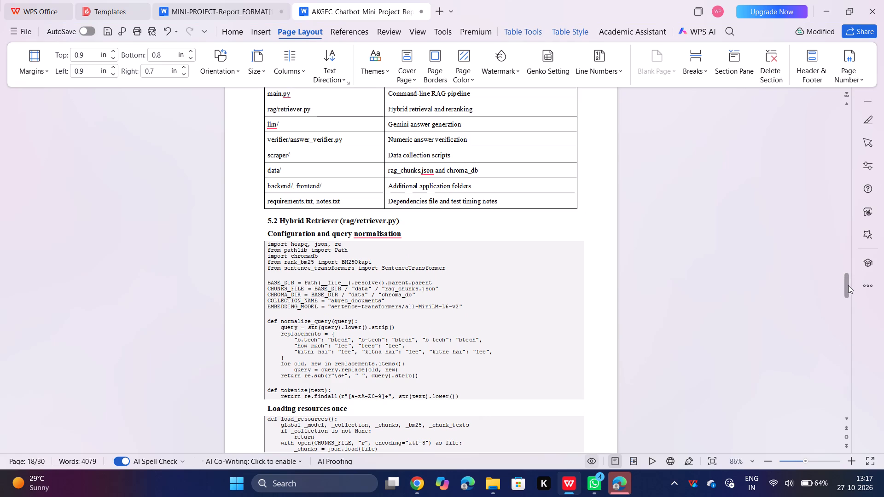
Review the page numbers given for Tables 6 to 17 in the List of Tables.
drag(844, 284, 841, 196)
scroll(705, 294, down, 6)
scroll(705, 294, up, 5)
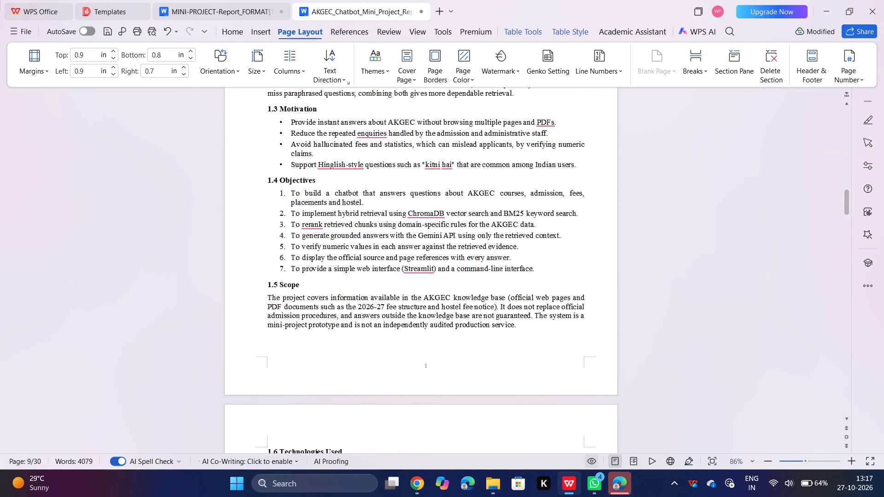
scroll(705, 294, up, 11)
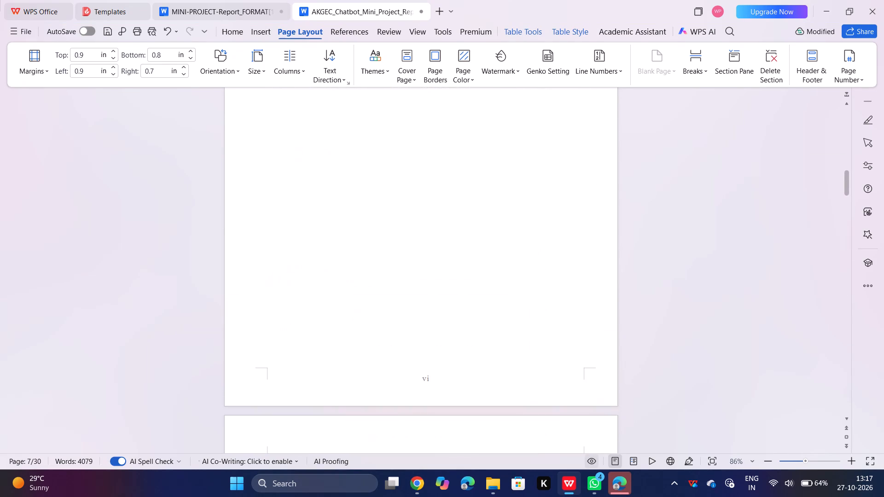
scroll(705, 294, up, 4)
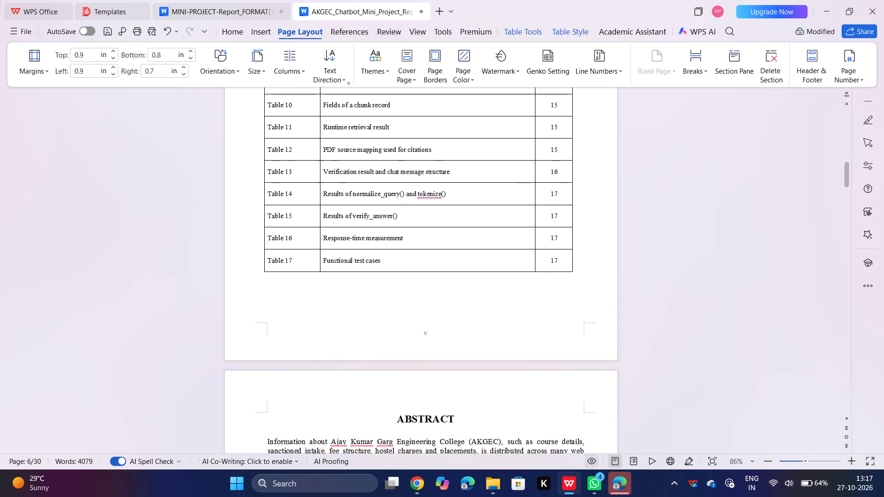
scroll(705, 294, up, 2)
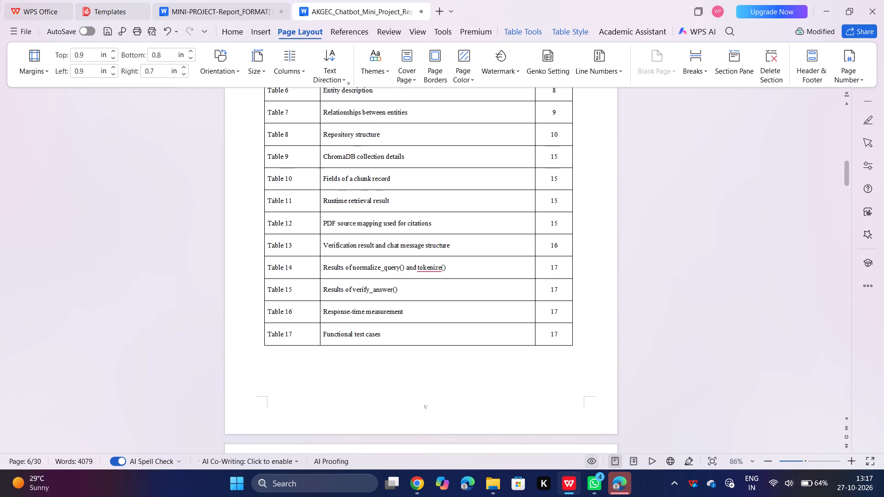
Examine which pages hold Tables 10 to 15 in the Database Tables and Test Result chapters.
drag(844, 166, 843, 220)
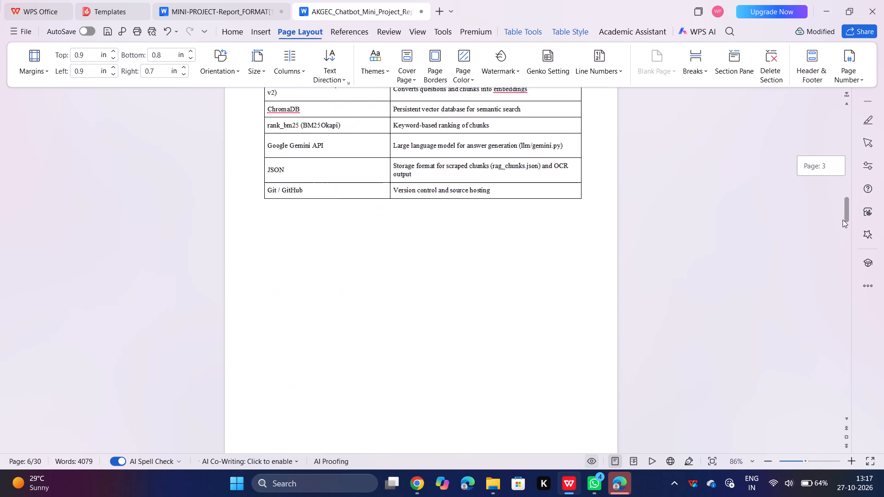
drag(843, 220, 825, 286)
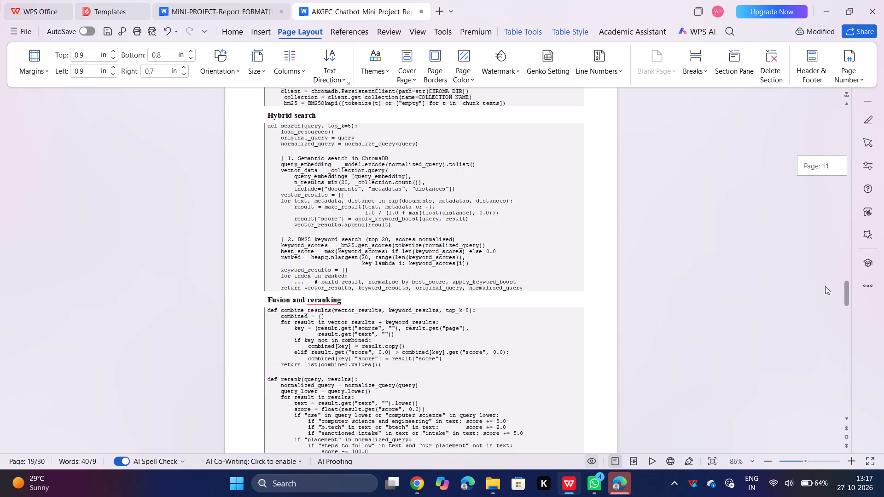
drag(825, 286, 821, 319)
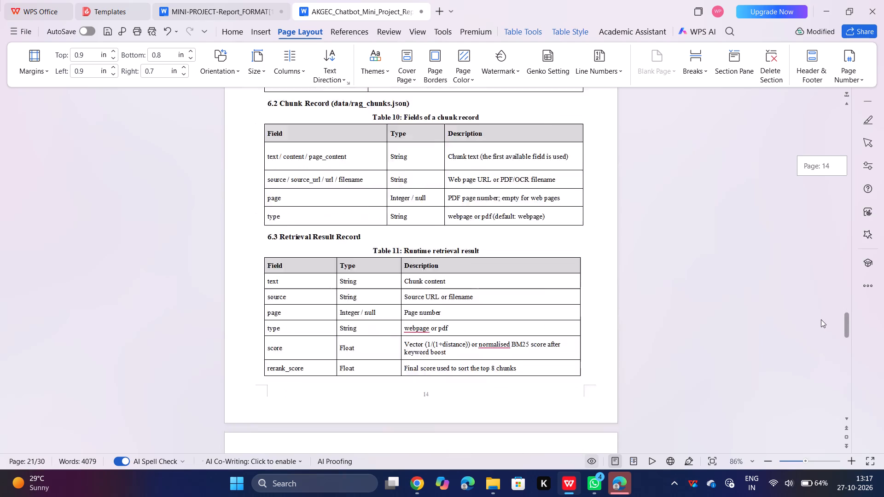
drag(821, 319, 821, 332)
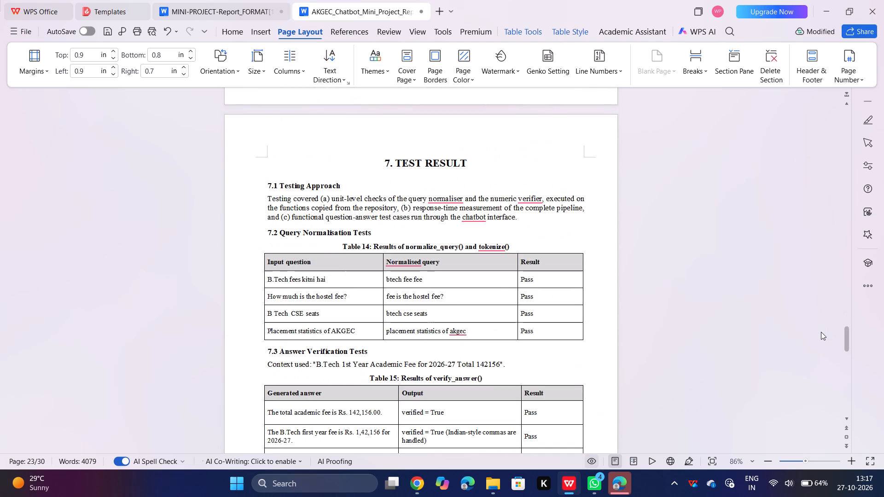
scroll(715, 305, down, 3)
scroll(715, 305, up, 2)
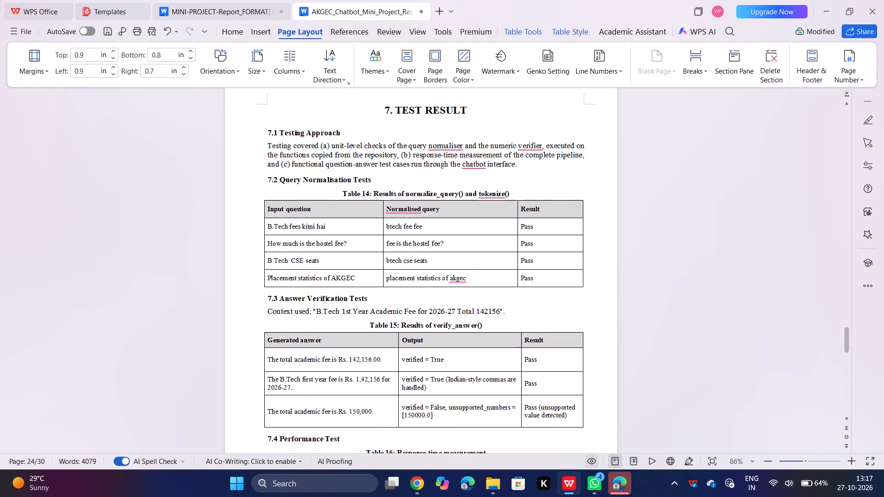
scroll(715, 305, up, 7)
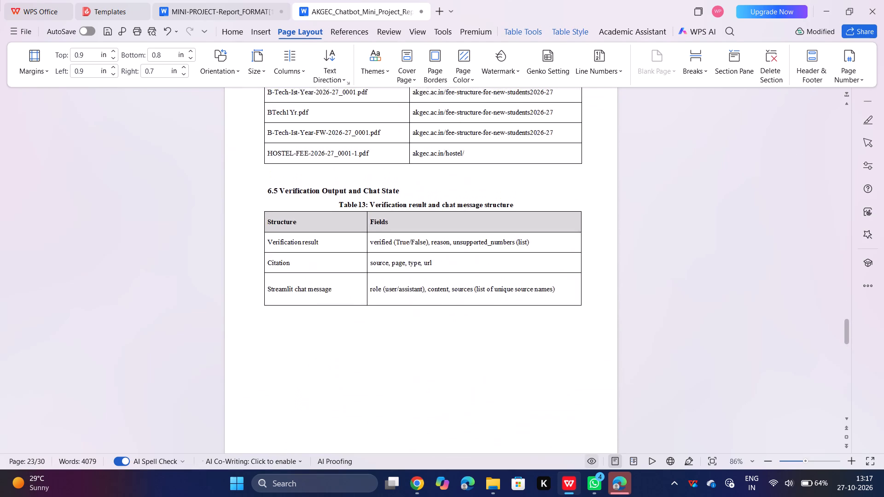
scroll(715, 305, up, 2)
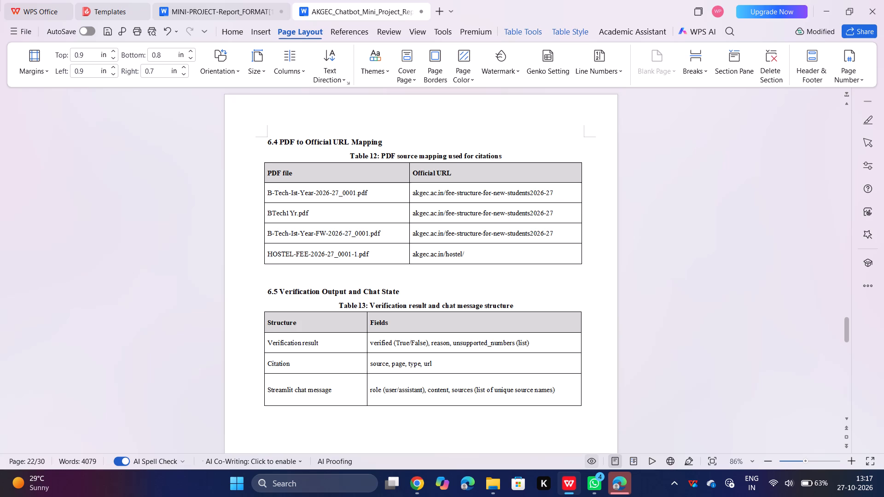
scroll(715, 305, down, 4)
scroll(715, 305, up, 1)
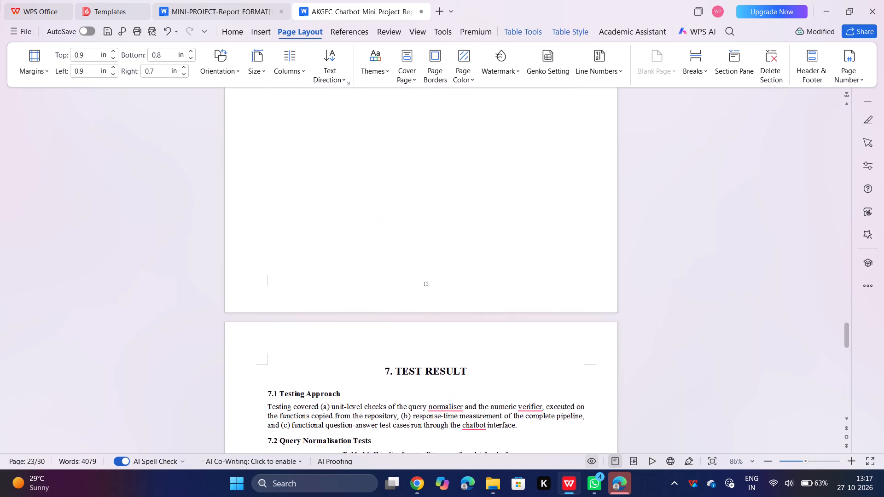
scroll(715, 305, up, 2)
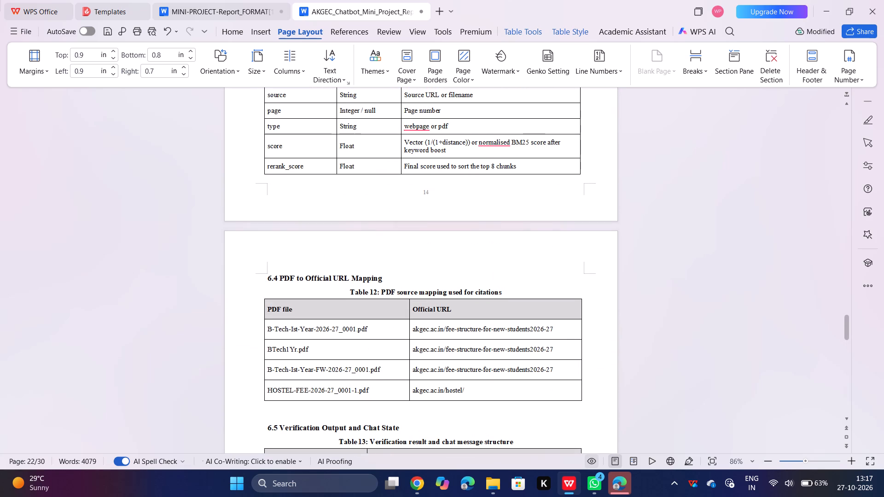
scroll(715, 305, up, 3)
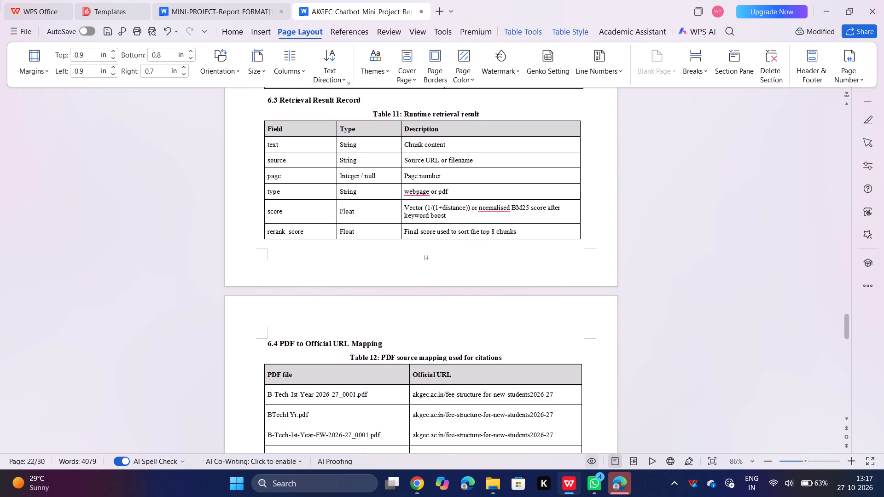
scroll(715, 305, up, 1)
scroll(715, 305, down, 2)
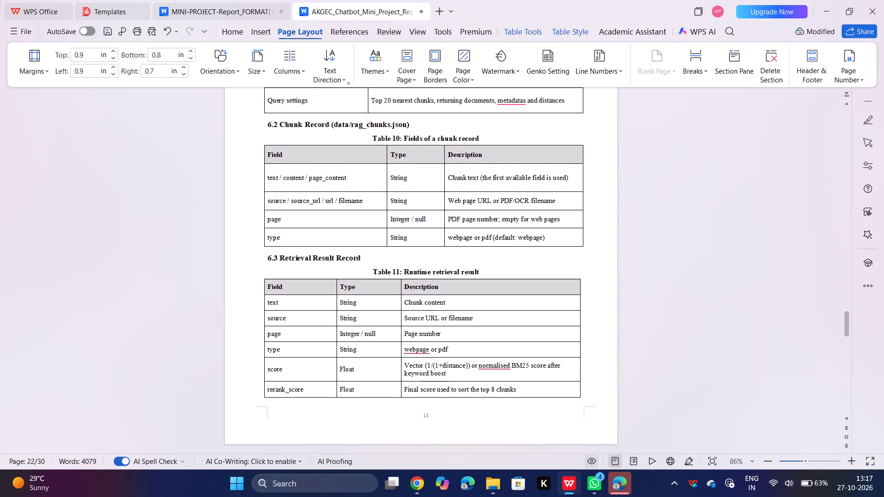
scroll(715, 305, down, 1)
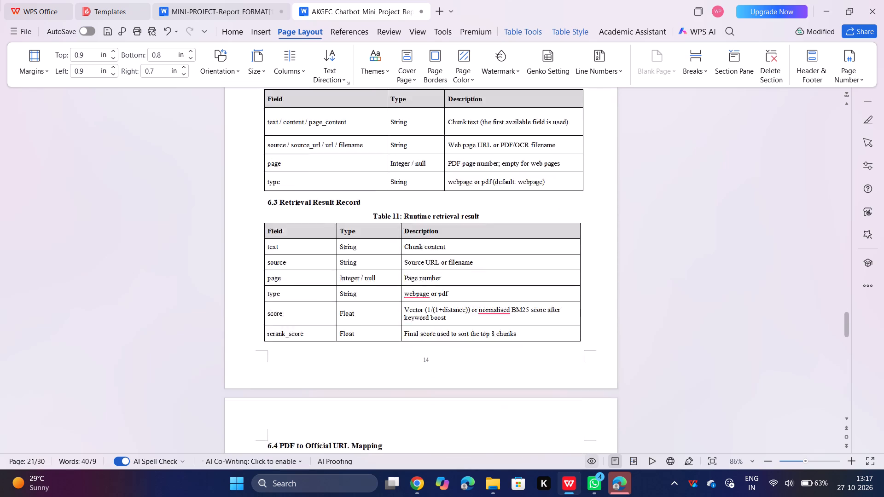
scroll(715, 305, down, 1)
Set the page number of Tables 9, 10 and 11 to 14 in the List of Tables.
drag(847, 321, 840, 191)
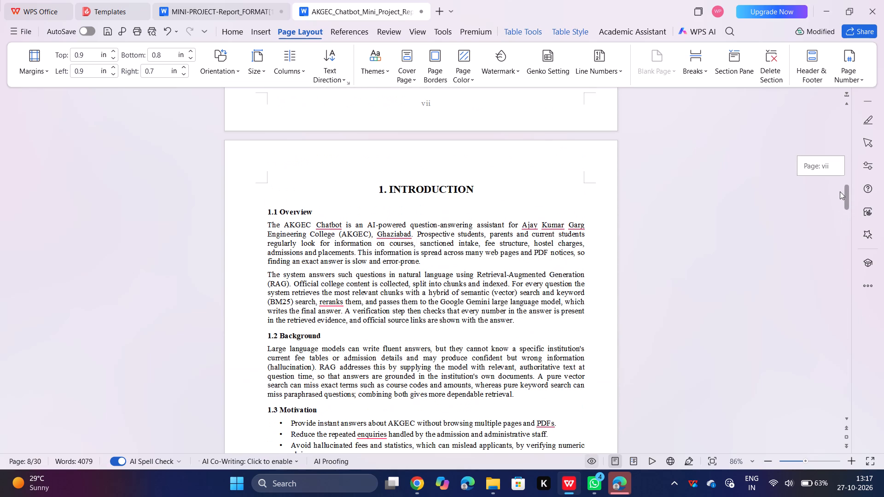
drag(840, 191, 837, 185)
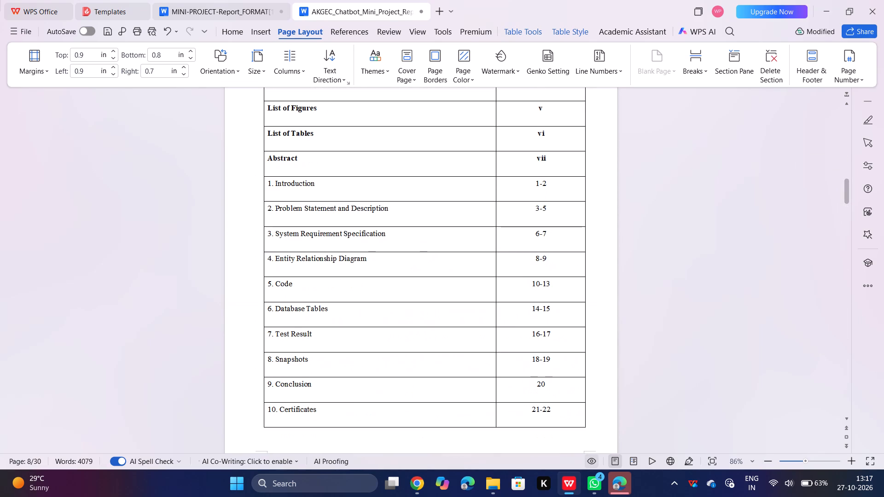
scroll(727, 190, up, 11)
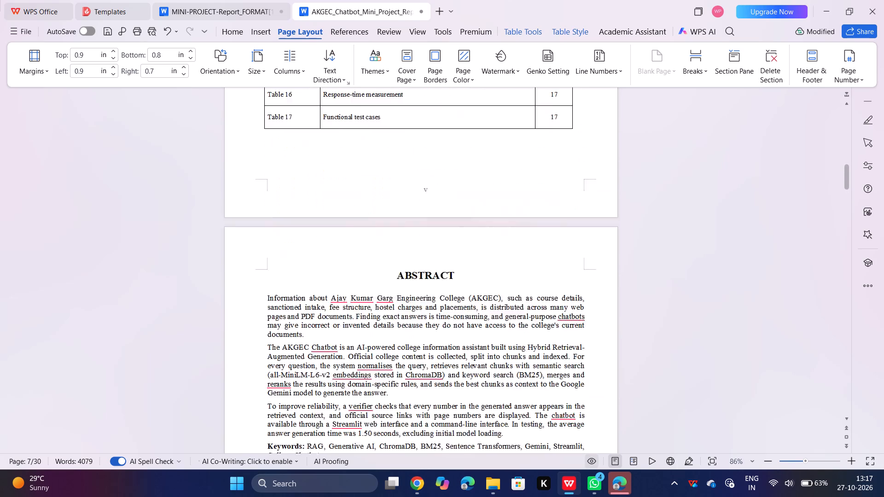
scroll(727, 190, up, 4)
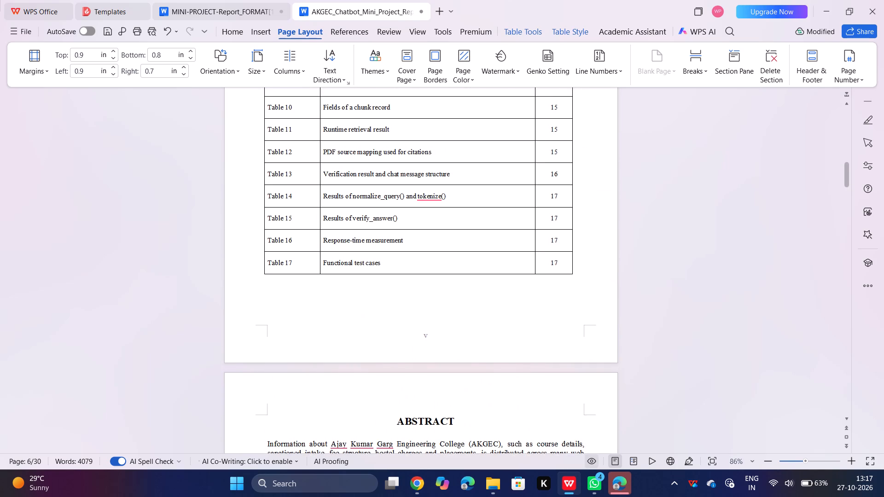
scroll(727, 190, up, 2)
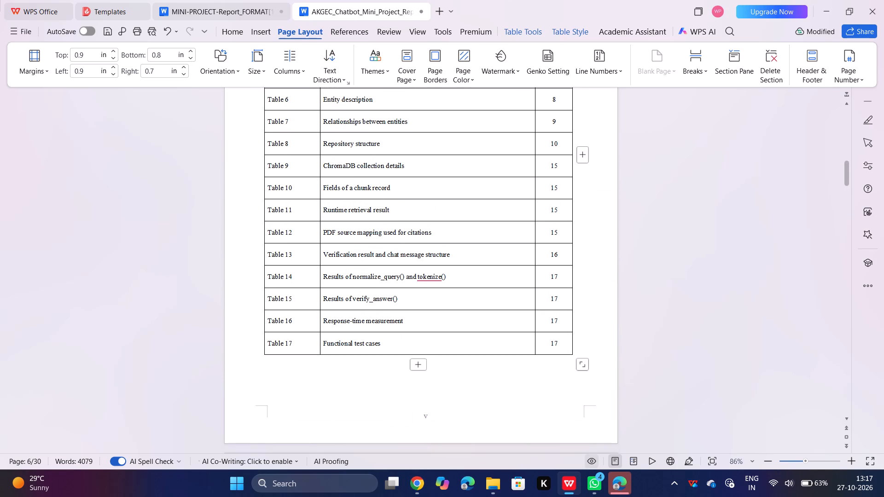
click(562, 163)
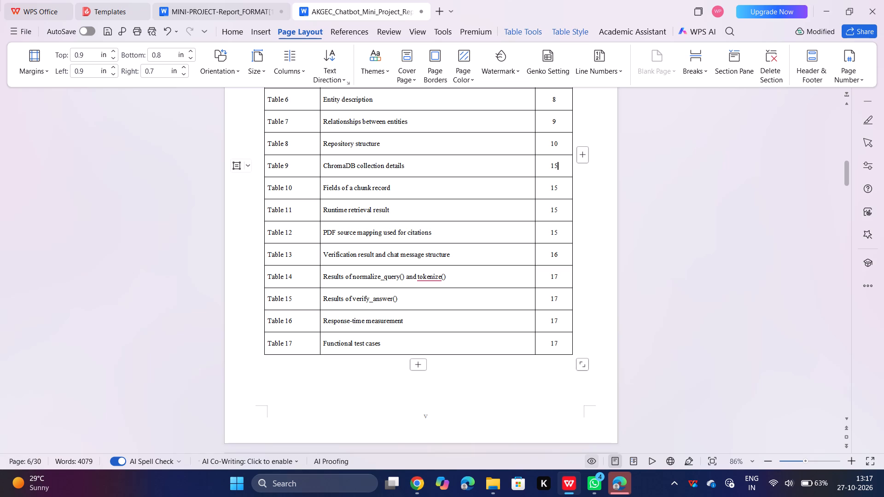
key(BackSpace)
key(4)
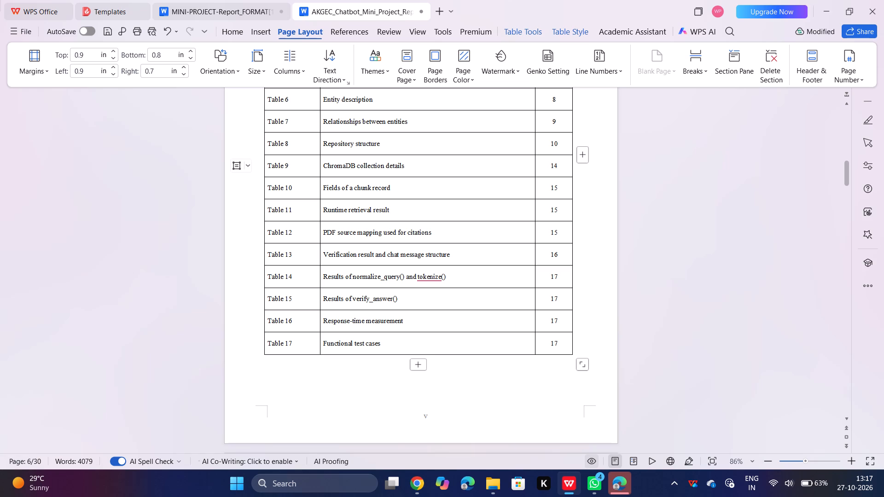
click(560, 193)
key(BackSpace)
key(4)
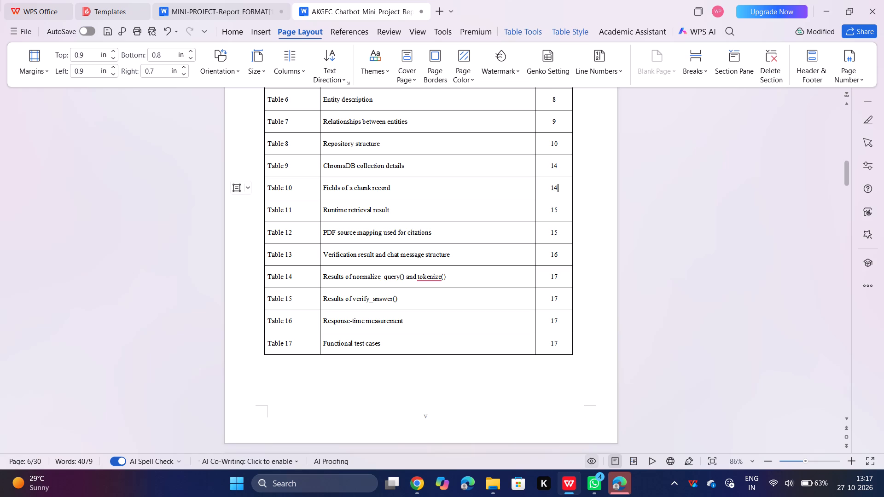
click(556, 213)
key(BackSpace)
key(4)
Set the page number of Table 13 to 15 in the List of Tables.
click(561, 261)
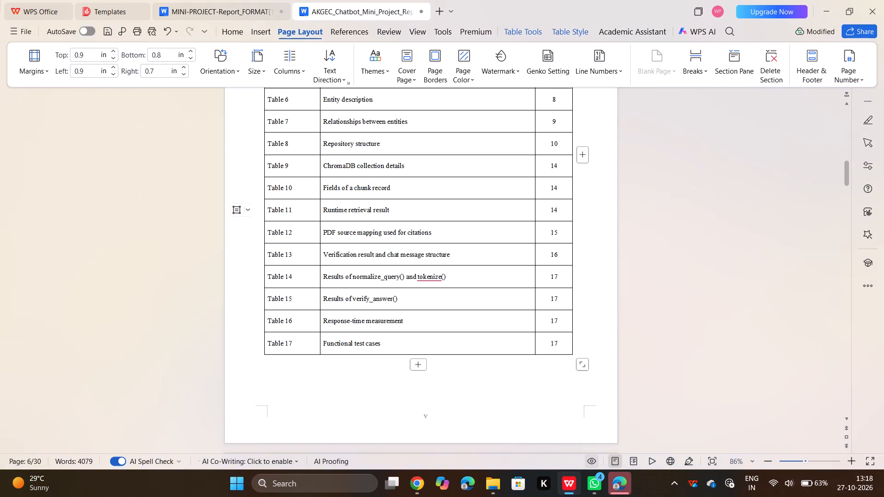
key(BackSpace)
key(5)
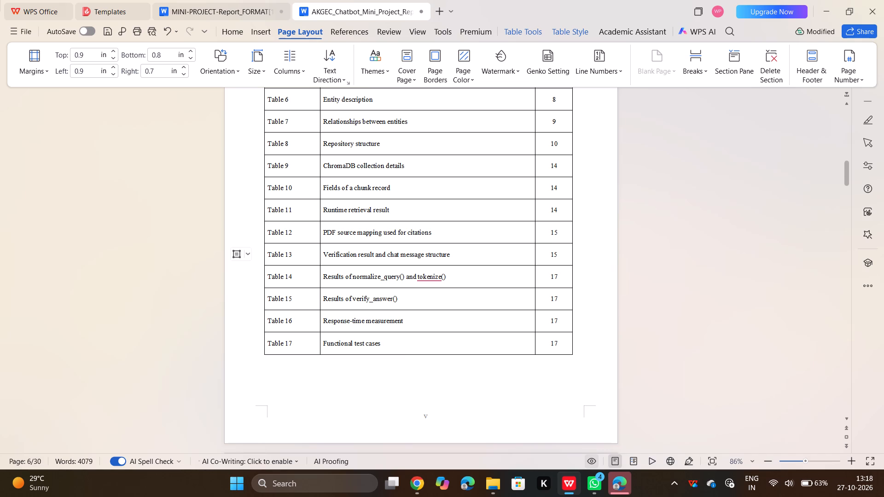
Examine which pages hold Table 17 in the Test Result chapter and the figures in the Snapshots chapter.
drag(846, 173, 839, 232)
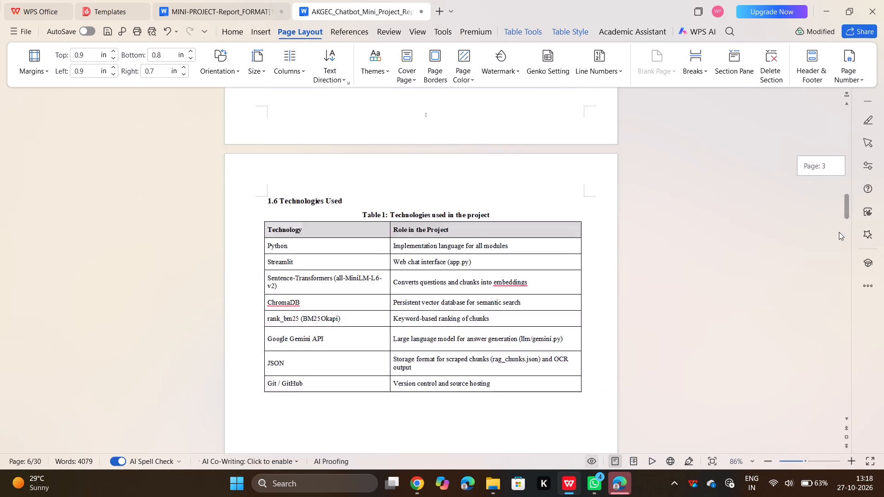
drag(839, 232, 827, 291)
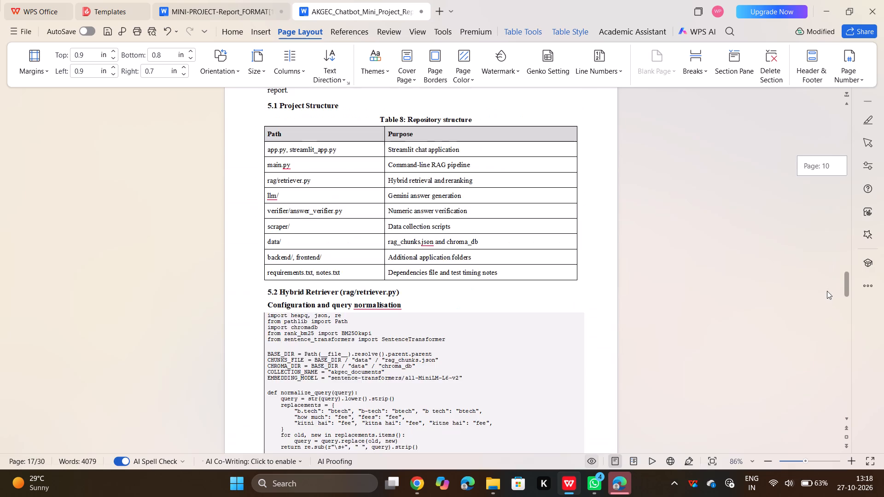
drag(827, 291, 818, 339)
scroll(698, 294, down, 8)
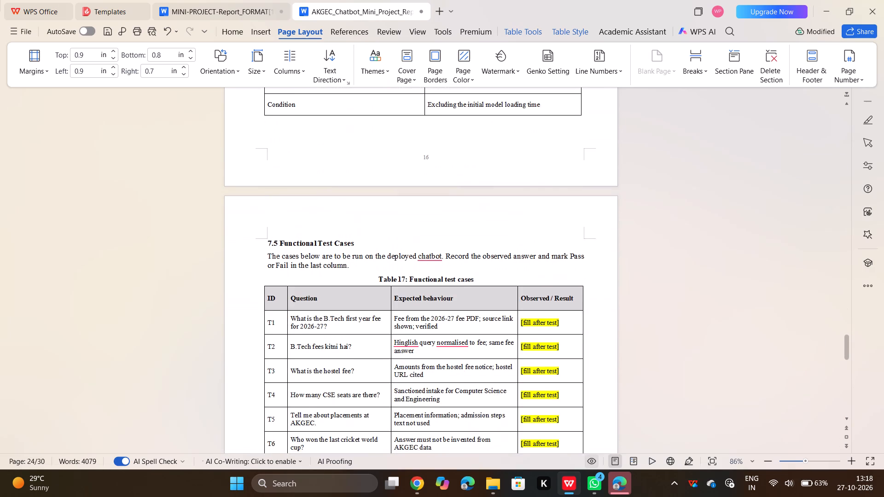
scroll(698, 294, down, 4)
scroll(698, 294, up, 1)
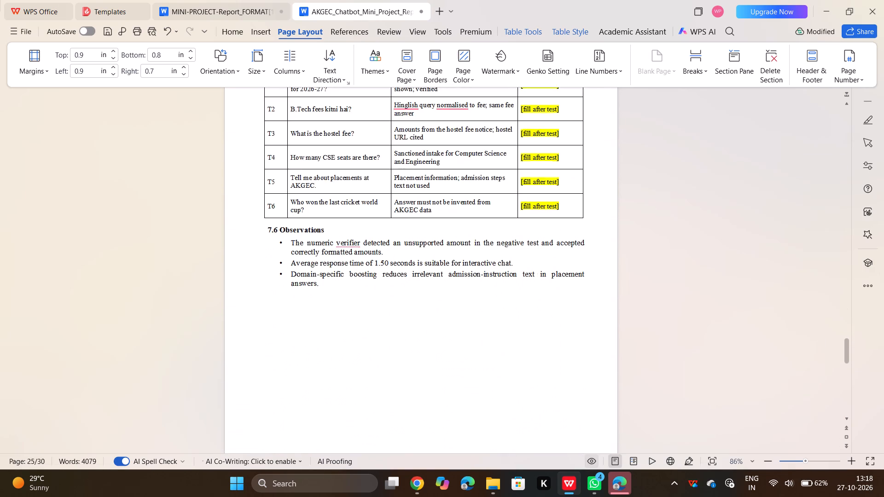
scroll(698, 294, up, 1)
scroll(698, 294, down, 3)
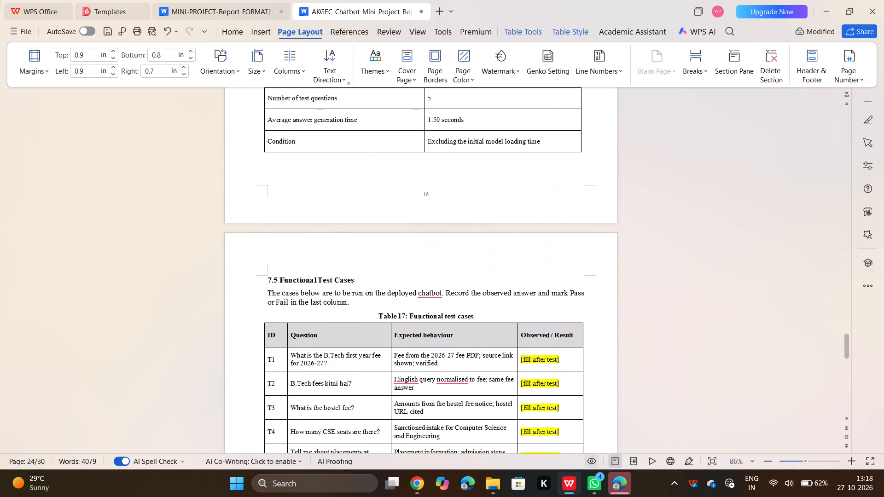
scroll(698, 294, down, 7)
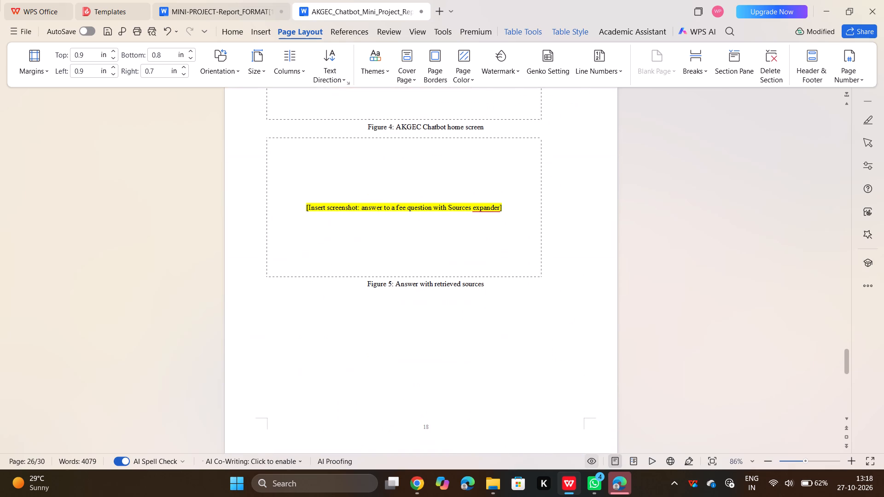
scroll(698, 294, up, 1)
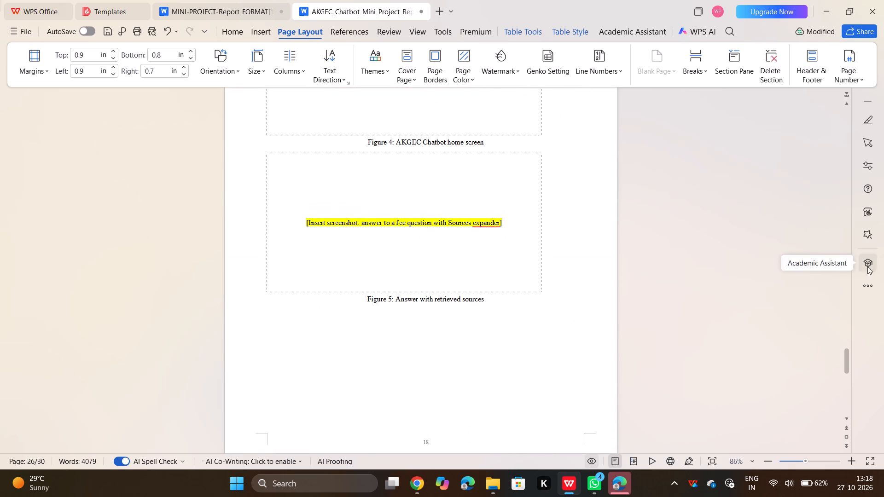
scroll(794, 319, down, 2)
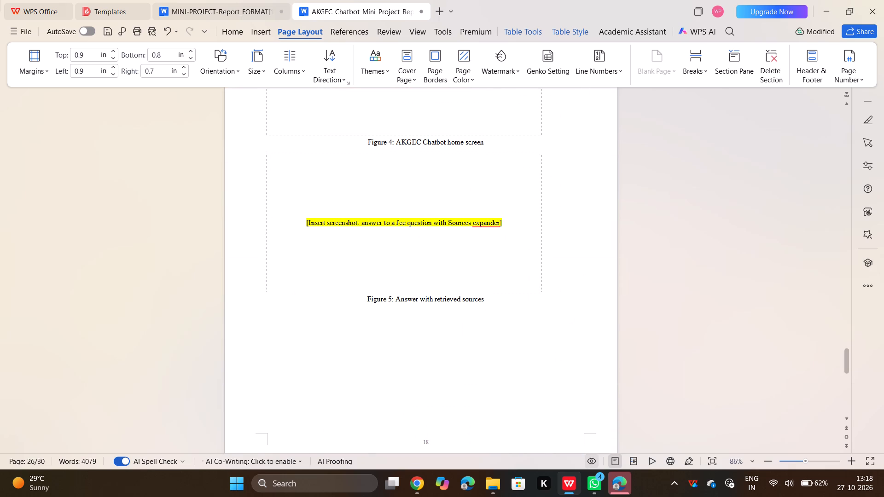
scroll(794, 319, down, 7)
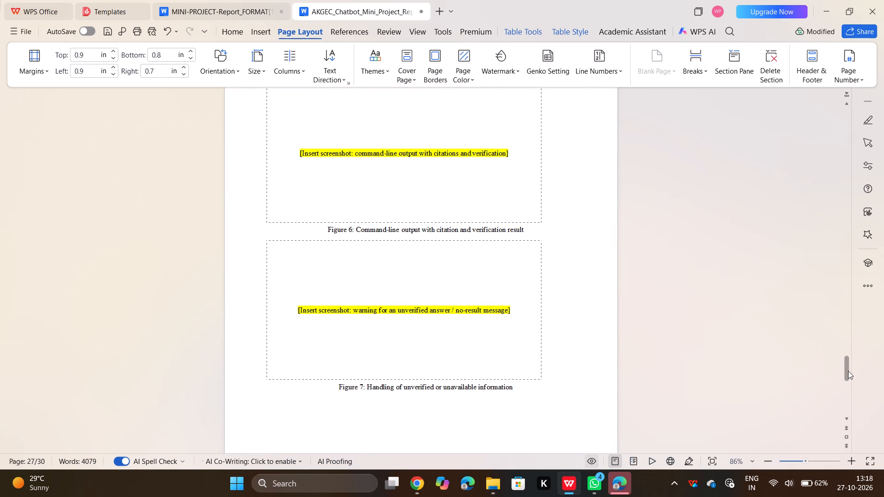
Examine which pages hold Tables 14 to 17 in the Test Result chapter.
scroll(797, 340, up, 12)
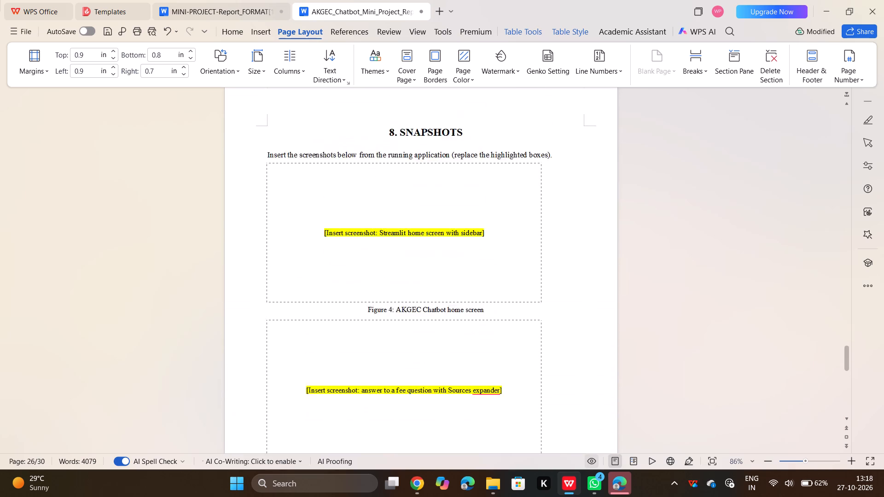
scroll(797, 340, up, 6)
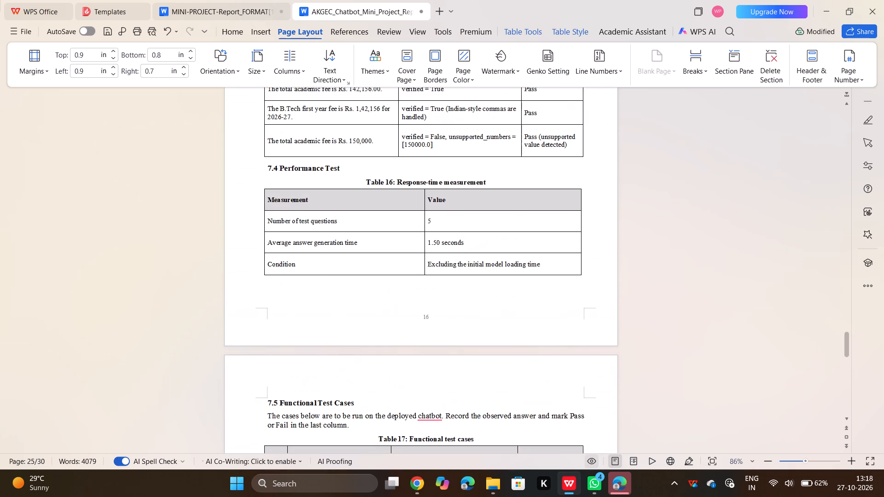
scroll(797, 340, down, 1)
scroll(797, 340, up, 3)
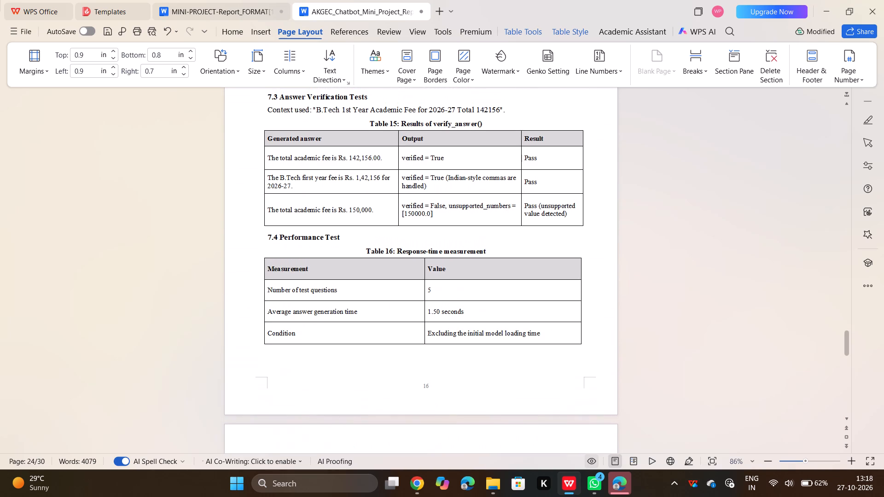
scroll(797, 340, down, 3)
scroll(797, 340, up, 1)
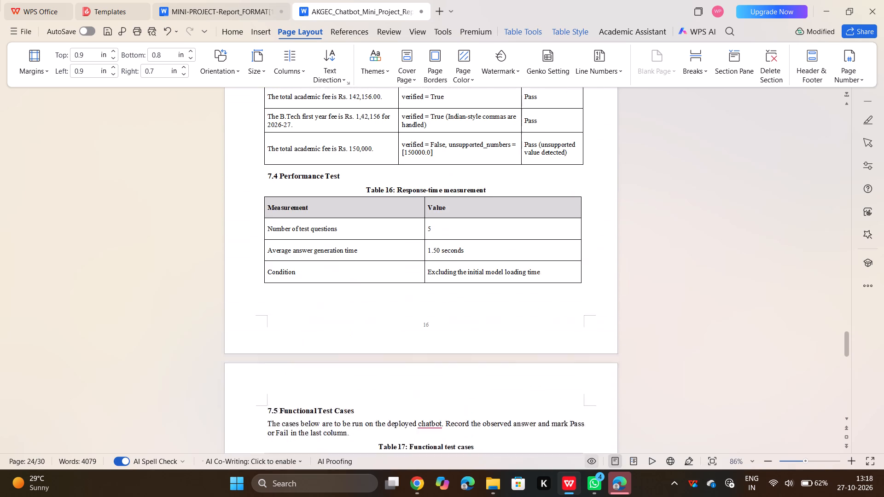
scroll(797, 340, up, 6)
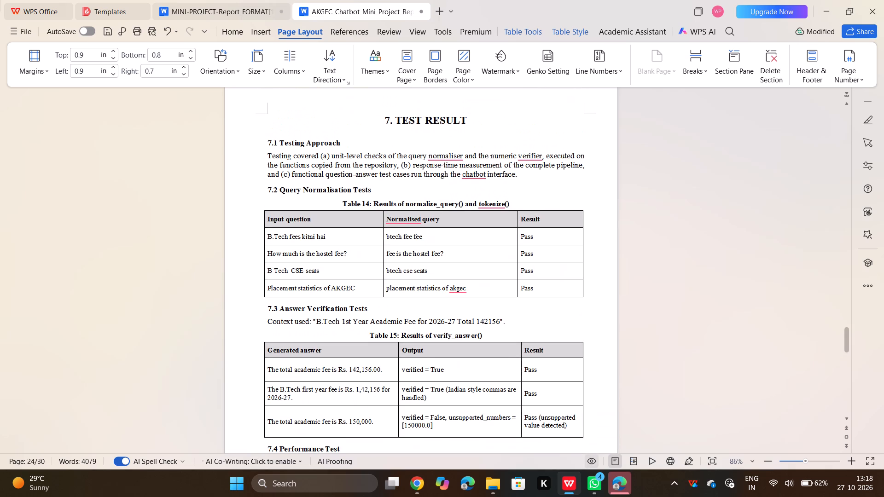
Set the page number of Tables 14, 15 and 16 to 16 in the List of Tables.
drag(846, 337, 843, 175)
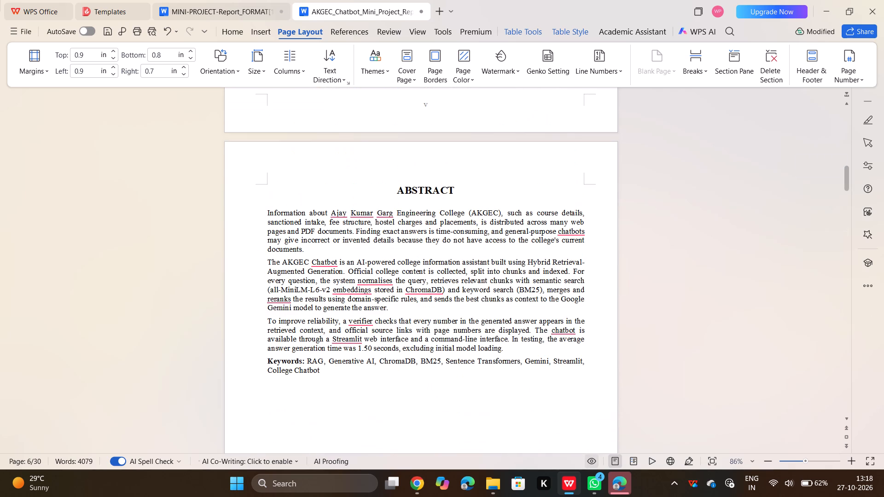
scroll(759, 173, up, 9)
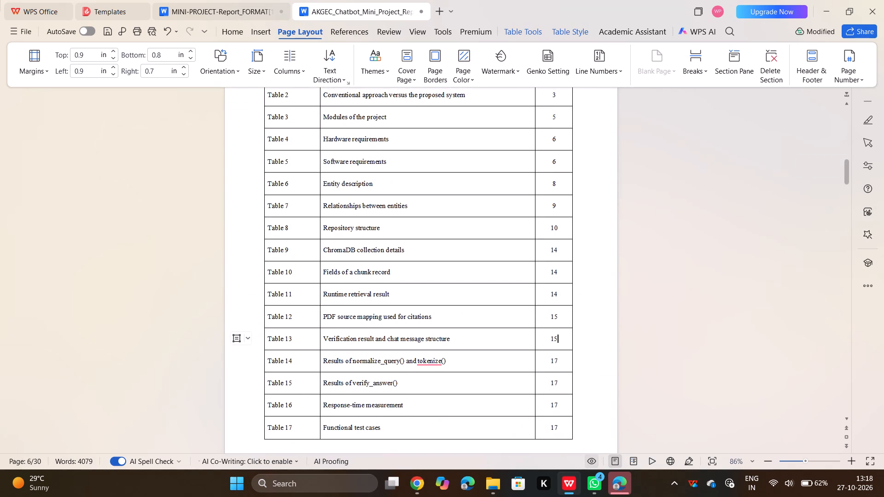
scroll(759, 173, up, 2)
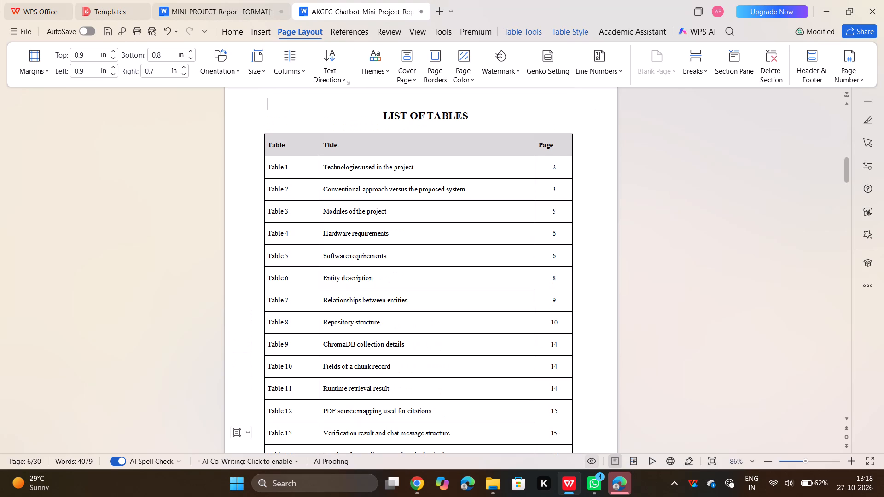
scroll(759, 173, down, 1)
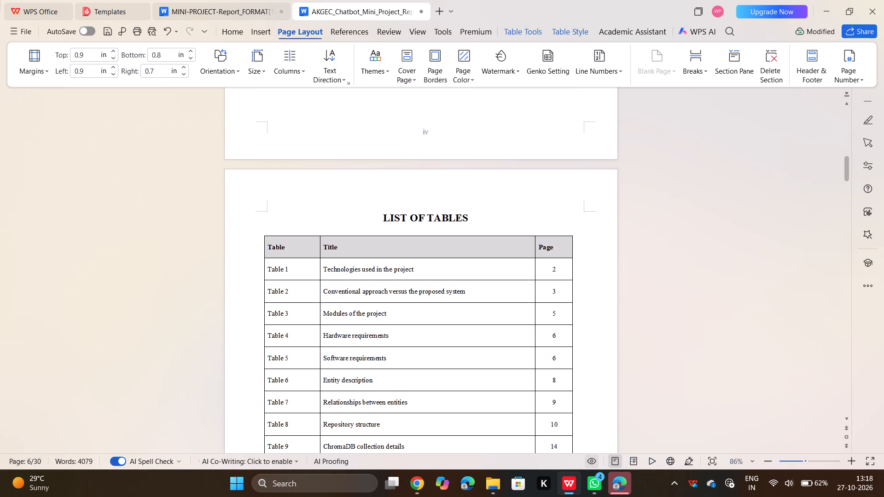
scroll(759, 173, down, 3)
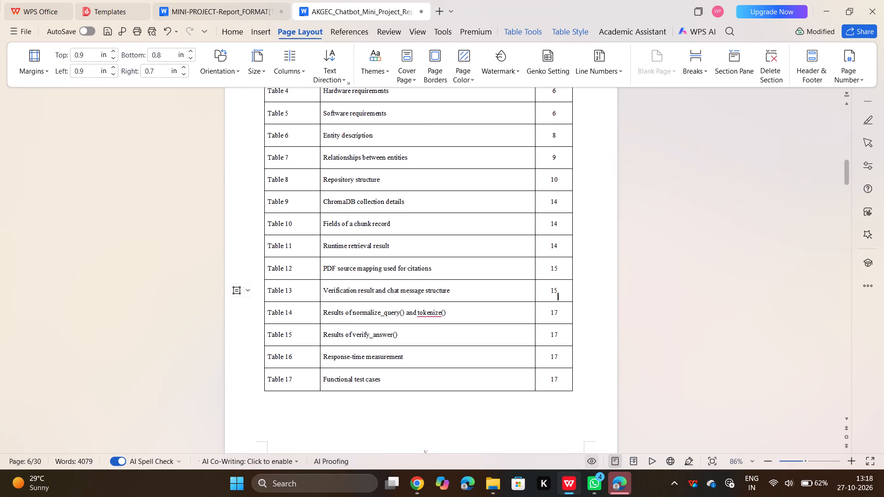
click(567, 353)
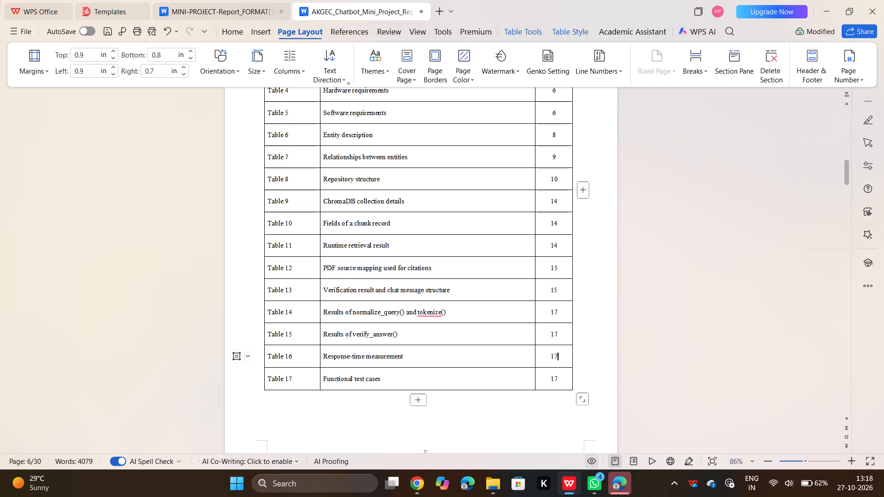
key(BackSpace)
key(6)
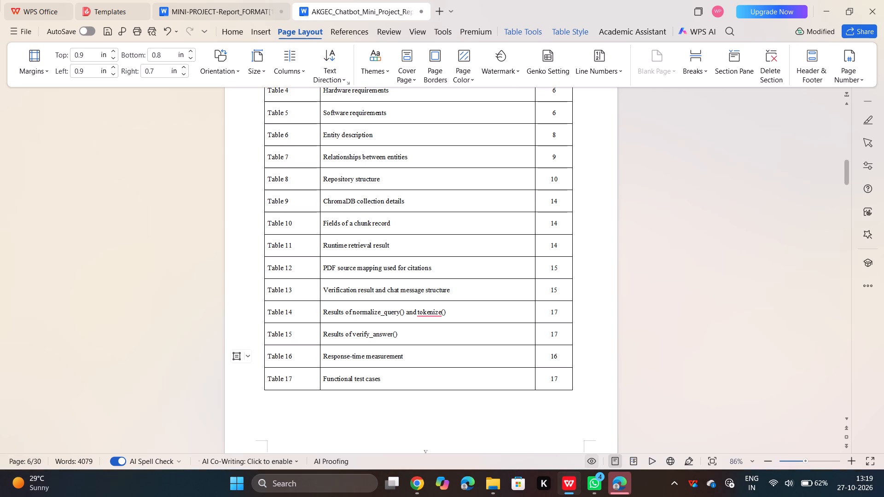
click(564, 333)
key(BackSpace)
key(6)
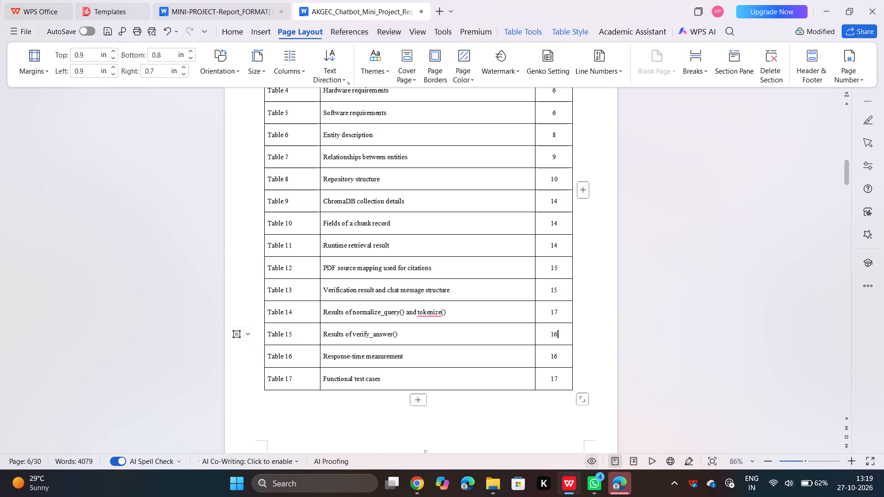
click(563, 313)
key(BackSpace)
key(6)
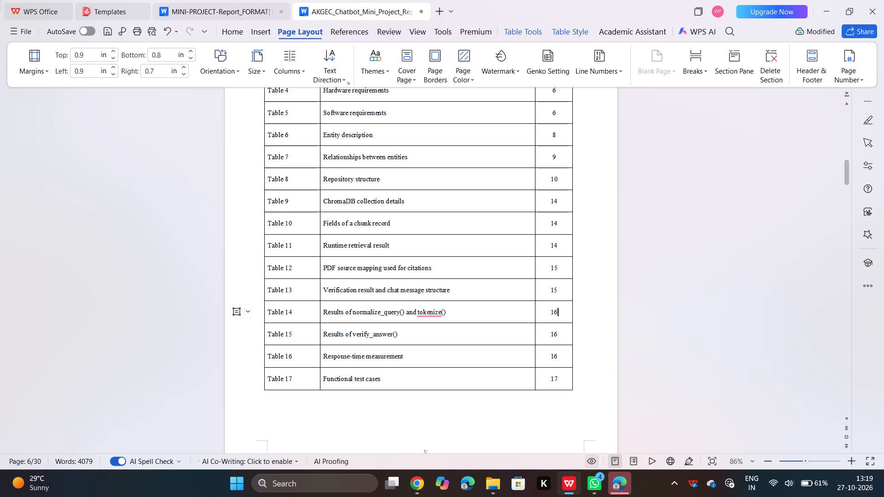
Check the pages of Tables 14 to 17 in the Test Result chapter against the List of Tables.
drag(848, 178, 830, 421)
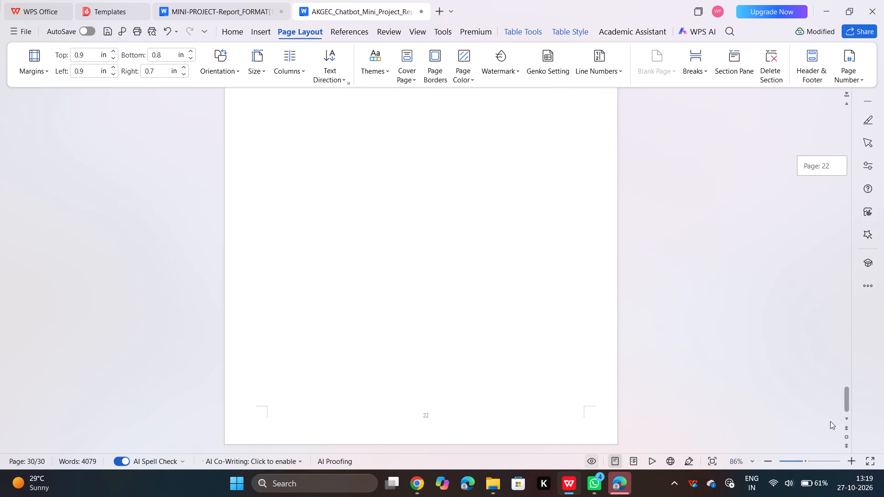
drag(830, 421, 824, 360)
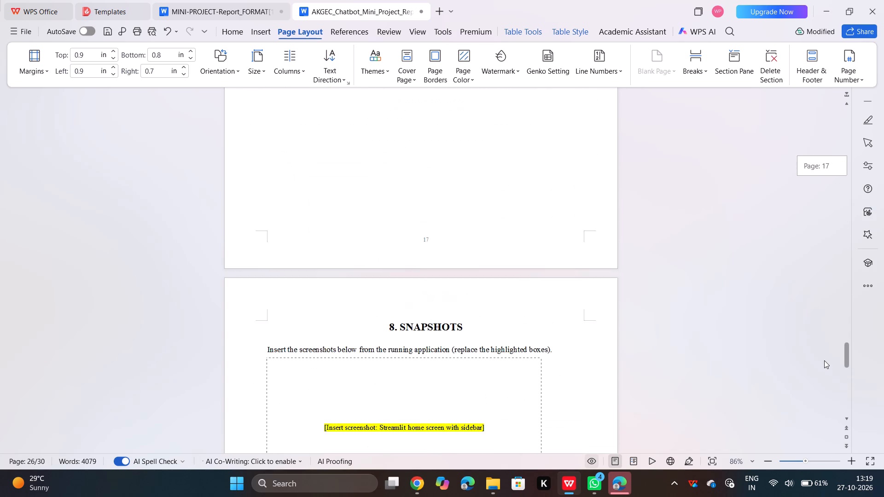
drag(824, 360, 824, 359)
scroll(749, 339, down, 1)
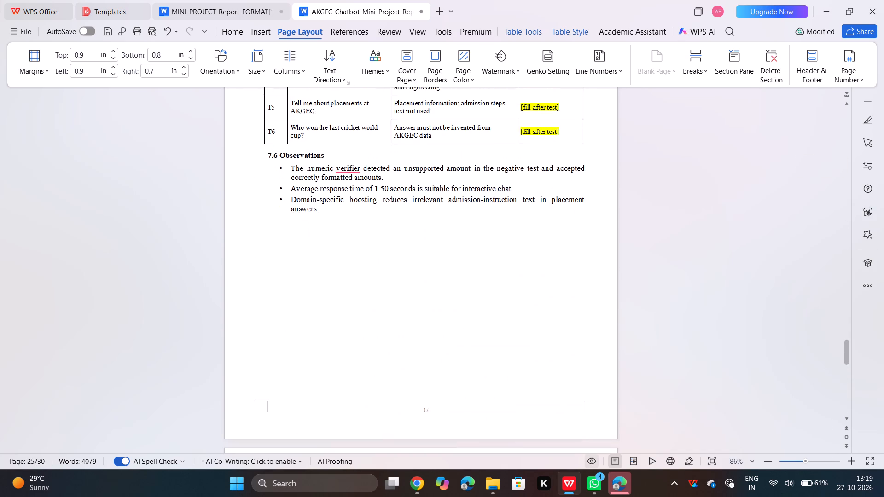
scroll(749, 339, down, 1)
scroll(749, 339, up, 8)
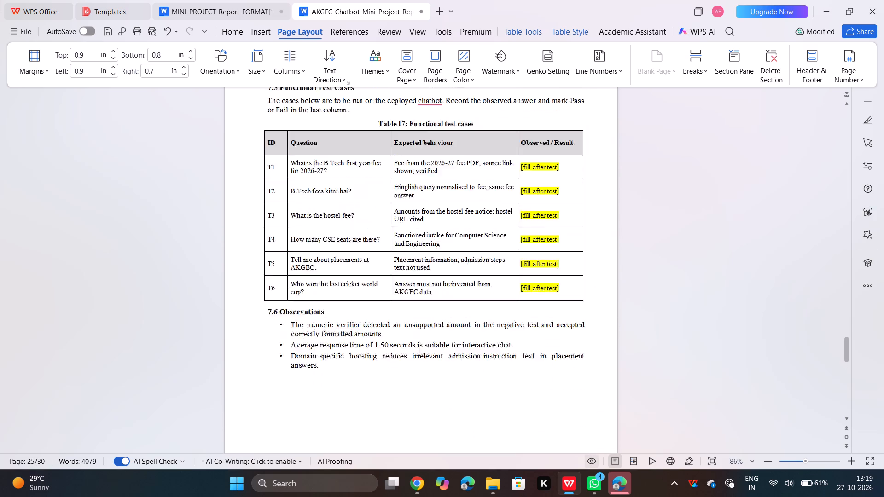
scroll(749, 339, up, 6)
scroll(749, 339, down, 5)
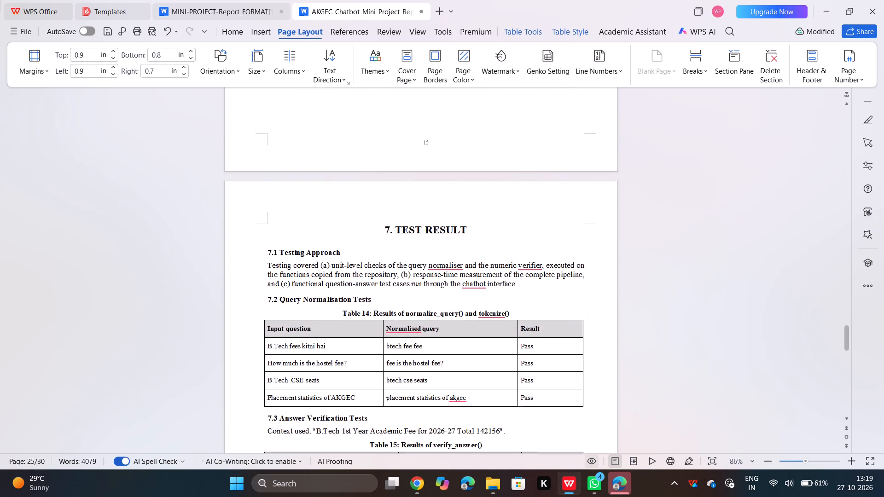
scroll(749, 339, down, 6)
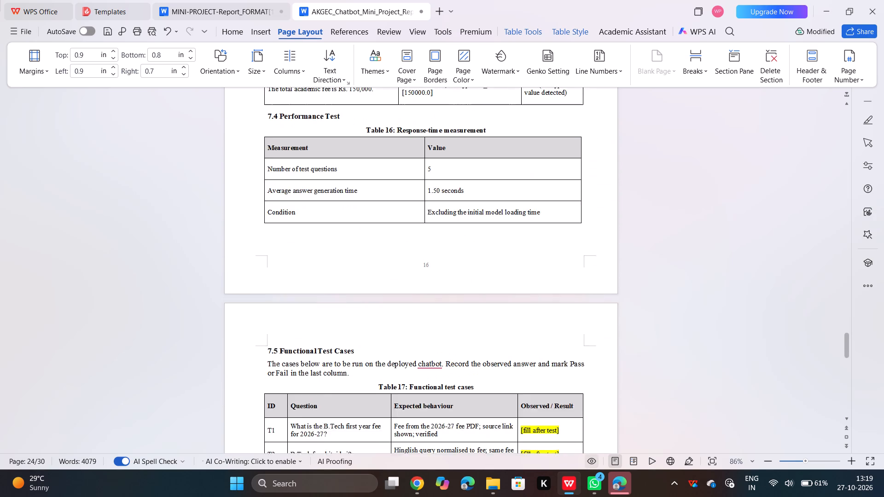
Examine which pages hold Figures 4 to 7 in the Snapshots chapter.
scroll(749, 339, down, 13)
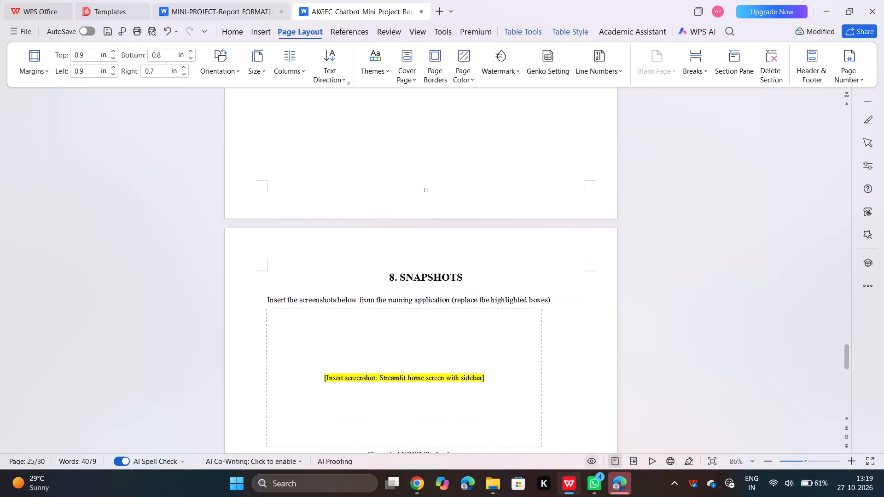
scroll(749, 339, down, 13)
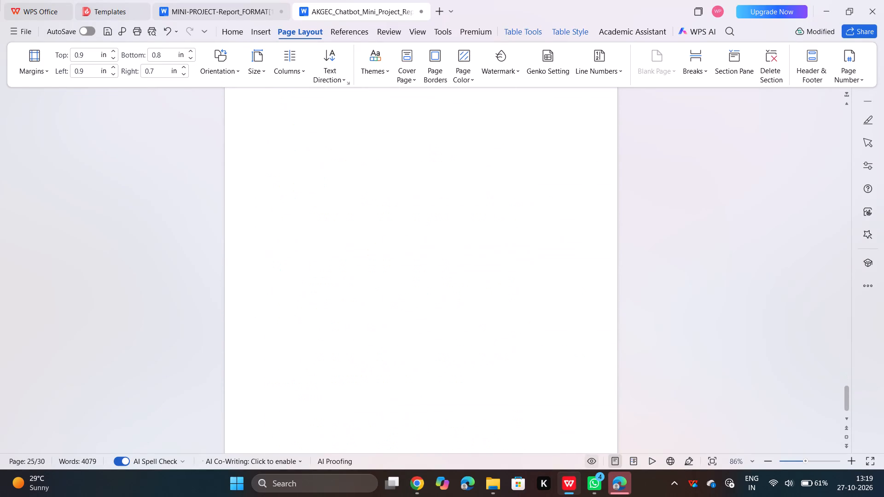
scroll(749, 339, up, 3)
scroll(749, 339, down, 1)
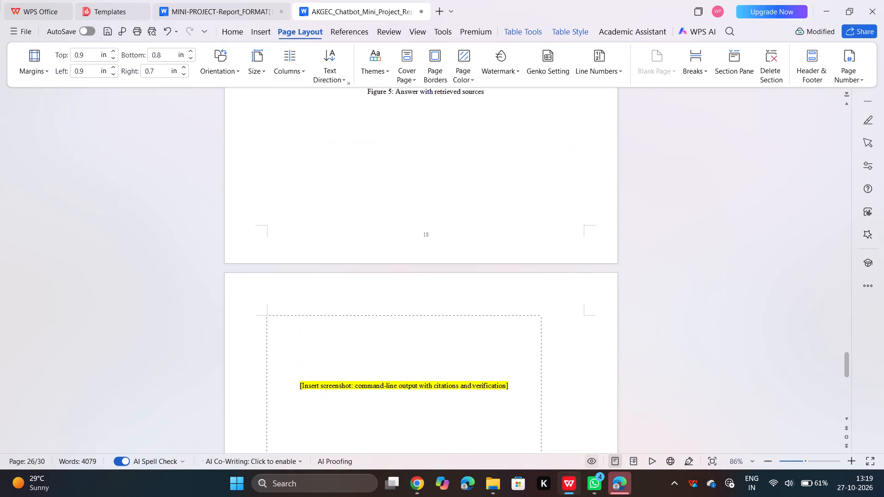
scroll(749, 339, down, 1)
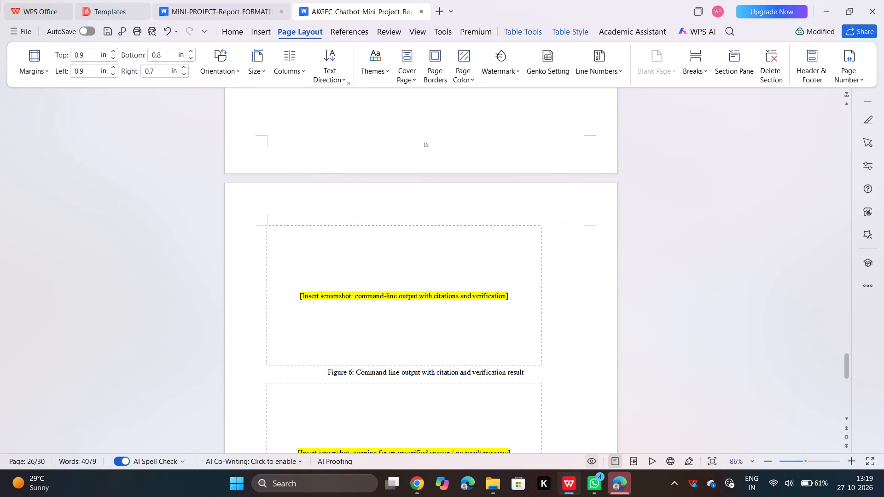
scroll(749, 339, down, 5)
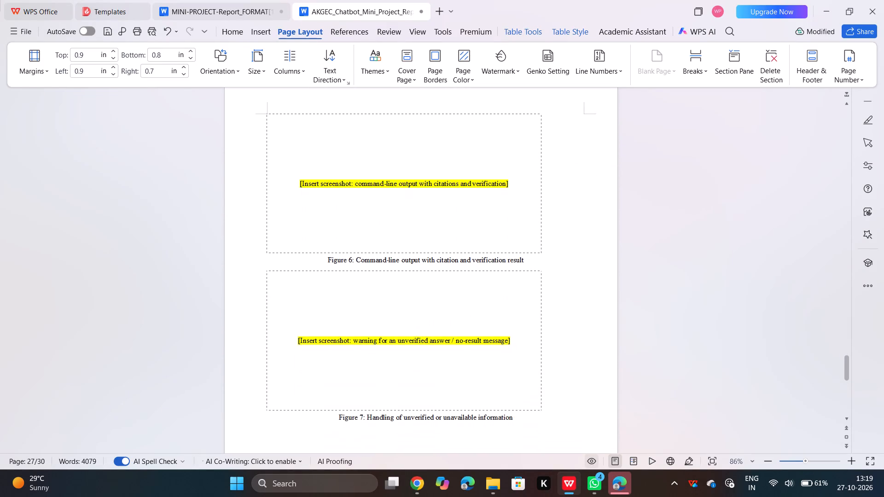
scroll(749, 339, down, 3)
scroll(531, 277, up, 1)
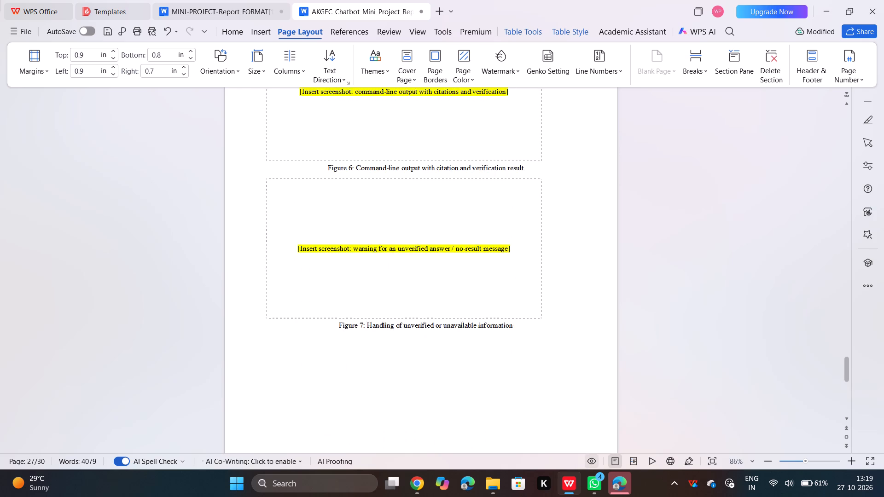
scroll(531, 277, up, 1)
scroll(531, 277, down, 5)
scroll(531, 277, up, 2)
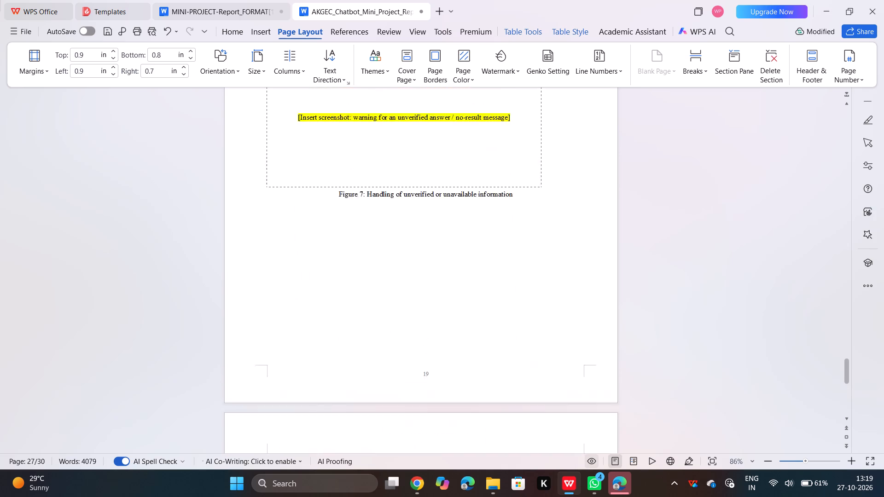
Copy the Figure 6 caption text "Command-line output with citation and verification result", without its figure label, in the Snapshots chapter.
scroll(531, 277, up, 5)
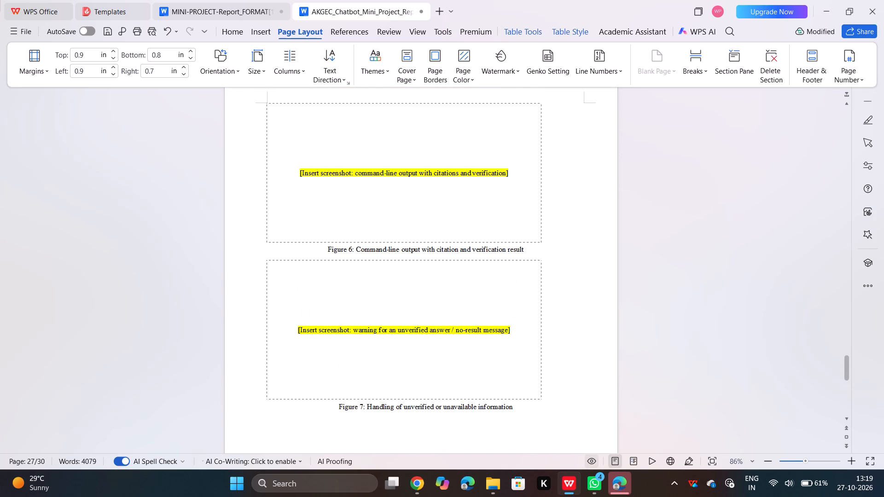
drag(530, 252, 357, 254)
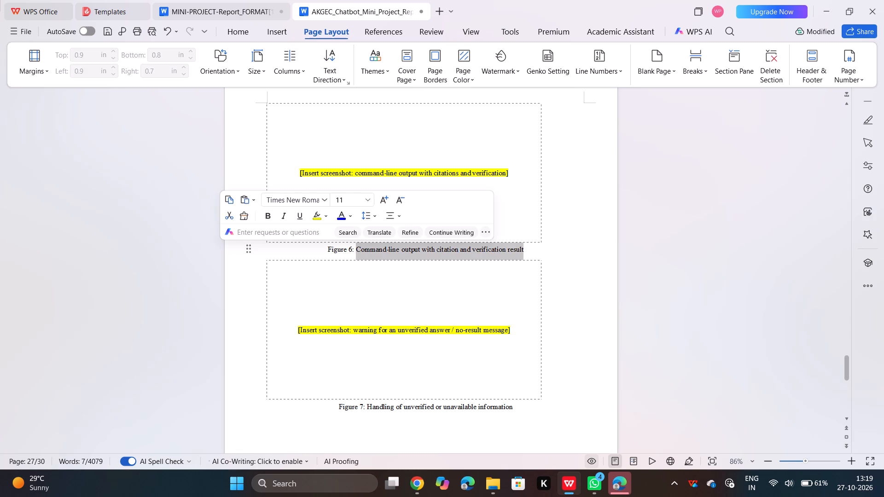
key(ctrl+c)
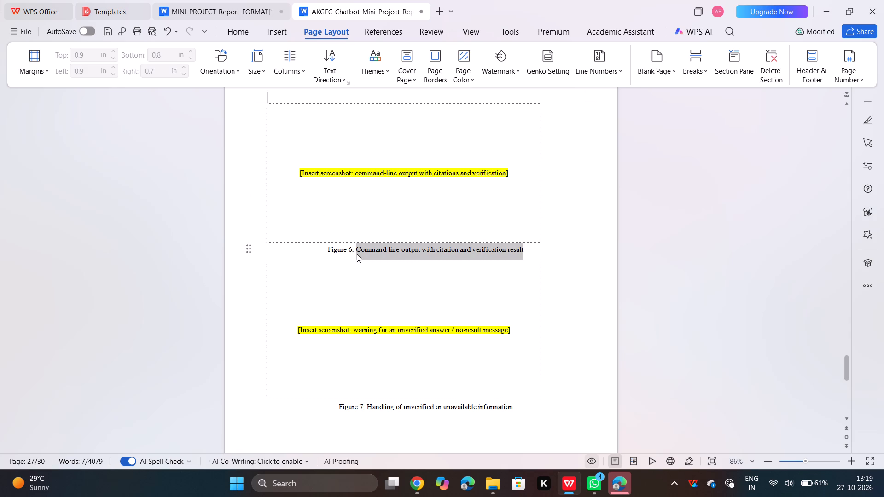
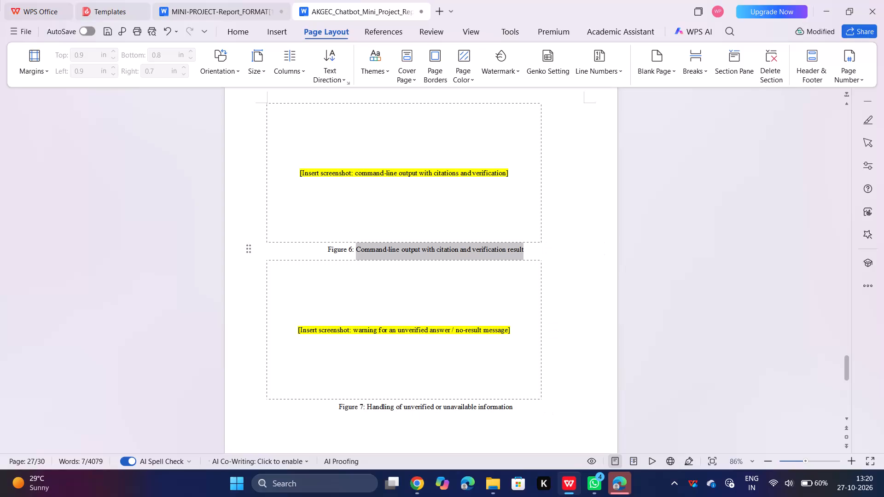
Copy the Figure 7 caption title "Handling of unverified or unavailable information" in the Snapshots chapter, without its figure number.
drag(523, 410, 370, 415)
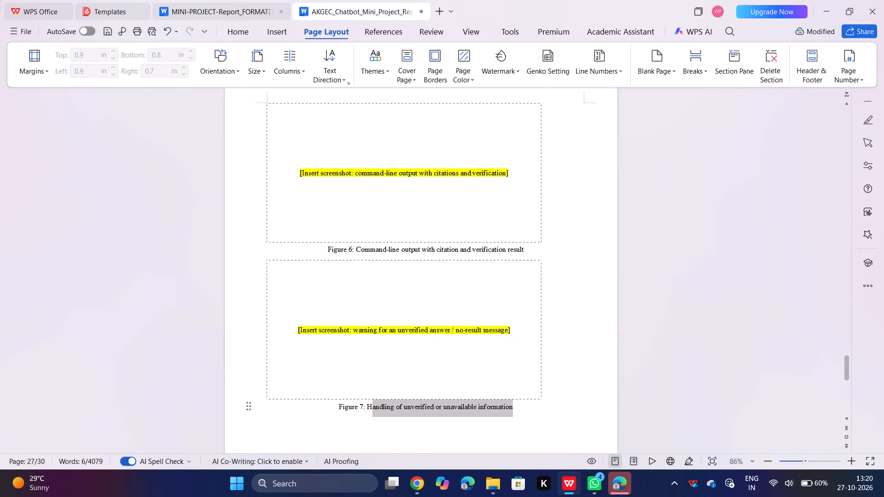
drag(370, 415, 369, 415)
key(ctrl+c)
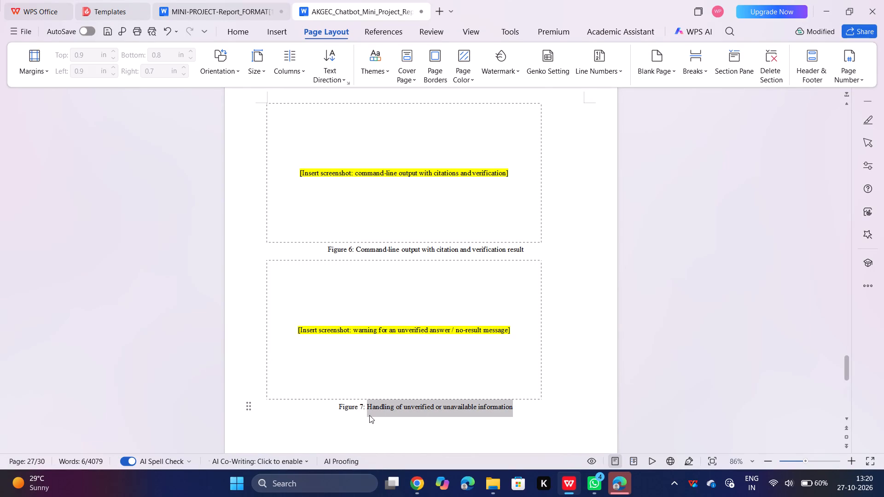
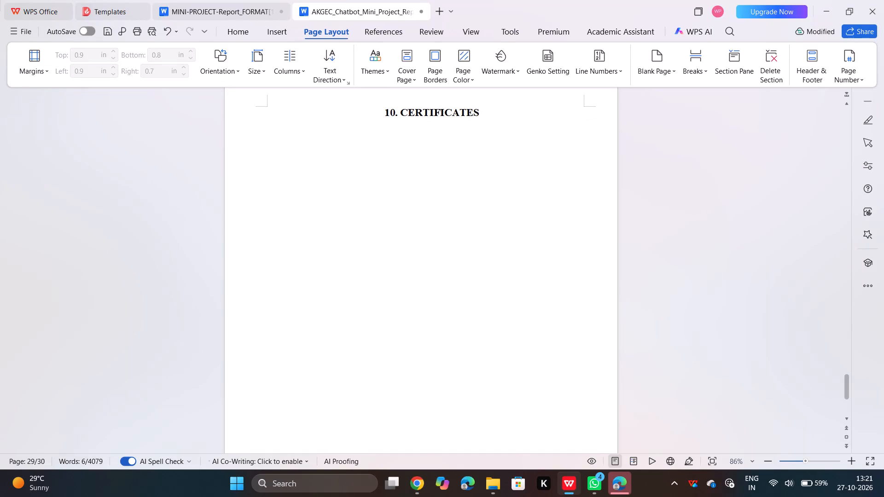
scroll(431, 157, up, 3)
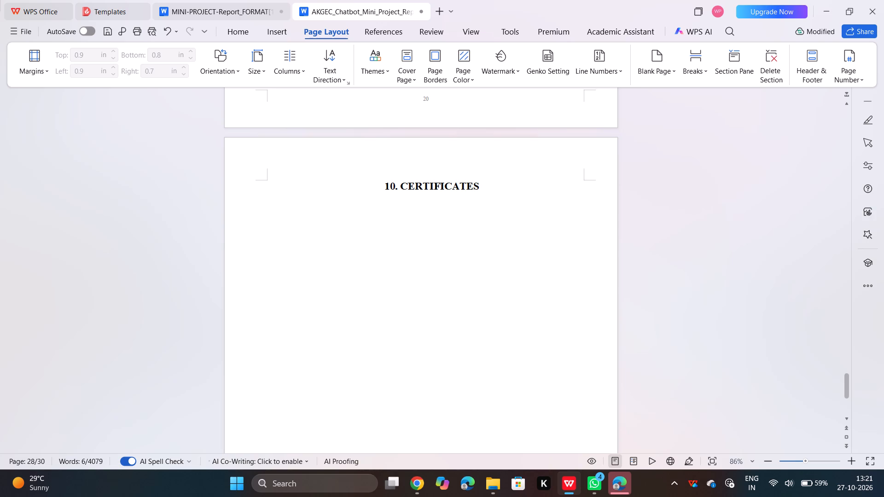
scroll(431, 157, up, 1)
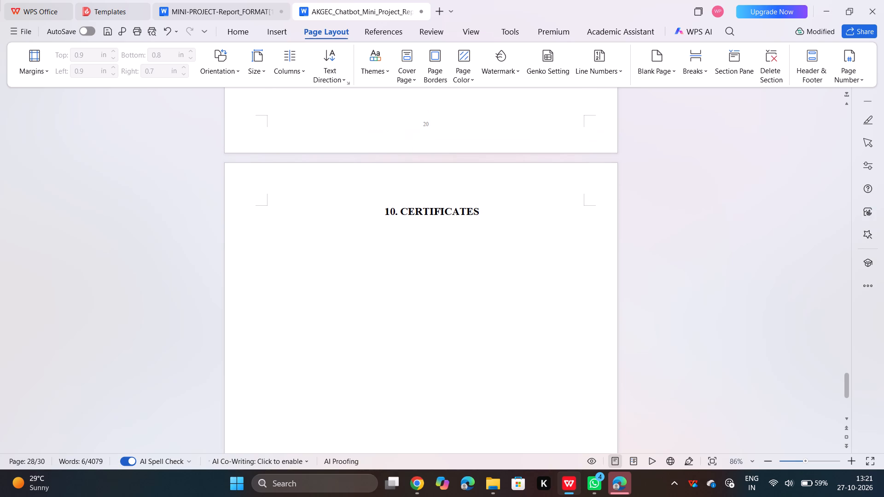
Examine the 10. CERTIFICATES heading, the page number below it, and the page that follows at the end of the report.
drag(491, 214, 384, 211)
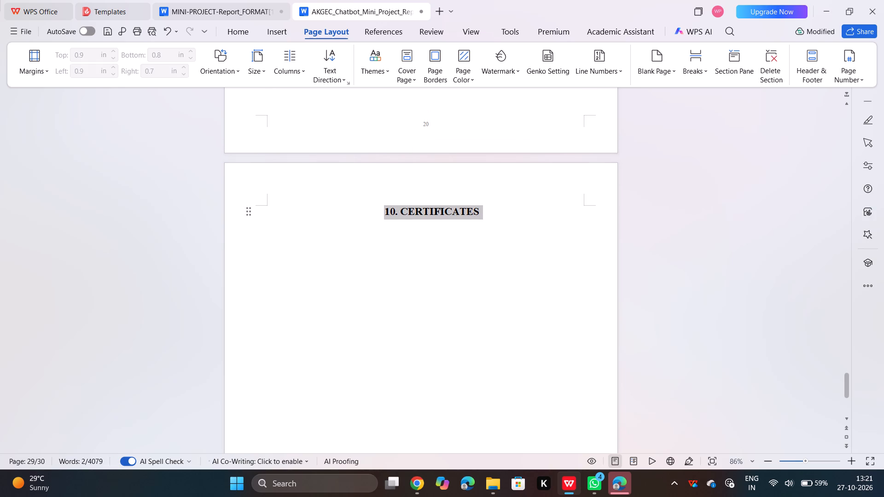
drag(384, 211, 472, 261)
click(472, 261)
scroll(472, 261, down, 4)
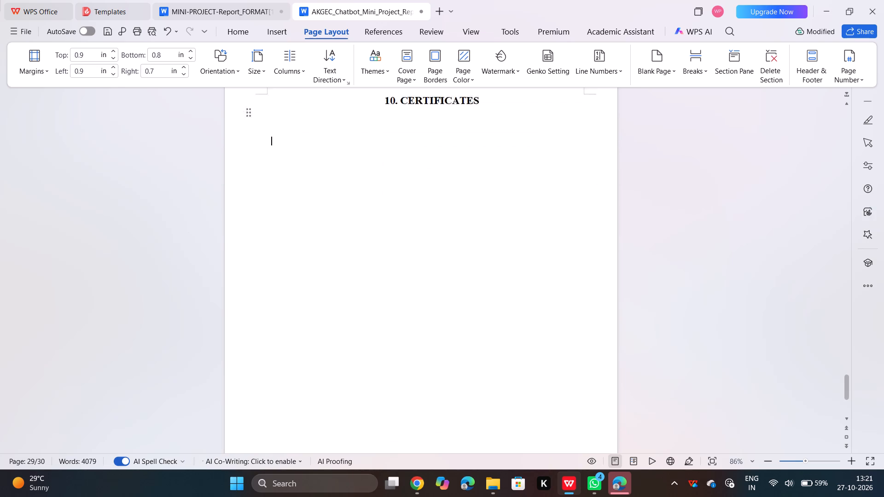
scroll(472, 261, down, 7)
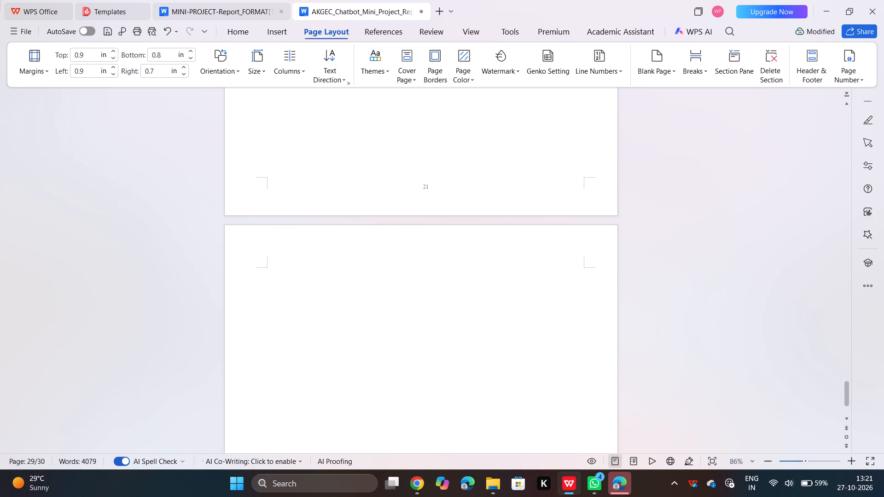
scroll(472, 261, down, 1)
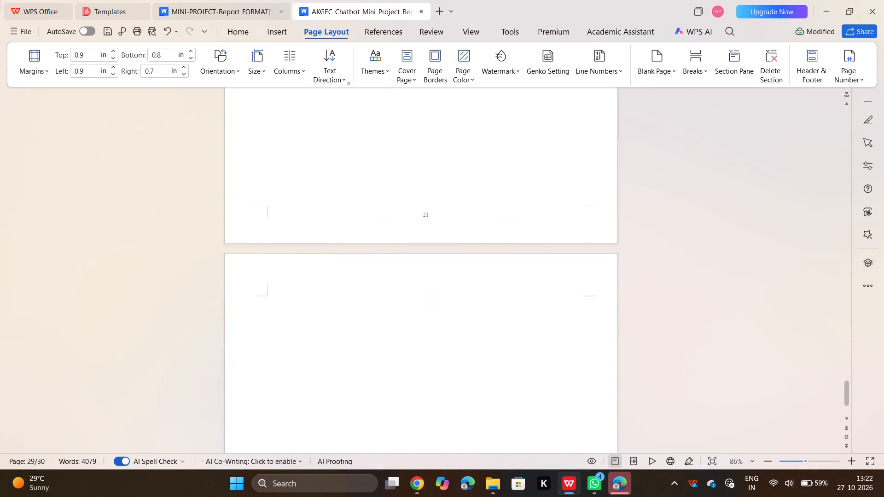
scroll(472, 261, down, 5)
scroll(472, 261, up, 8)
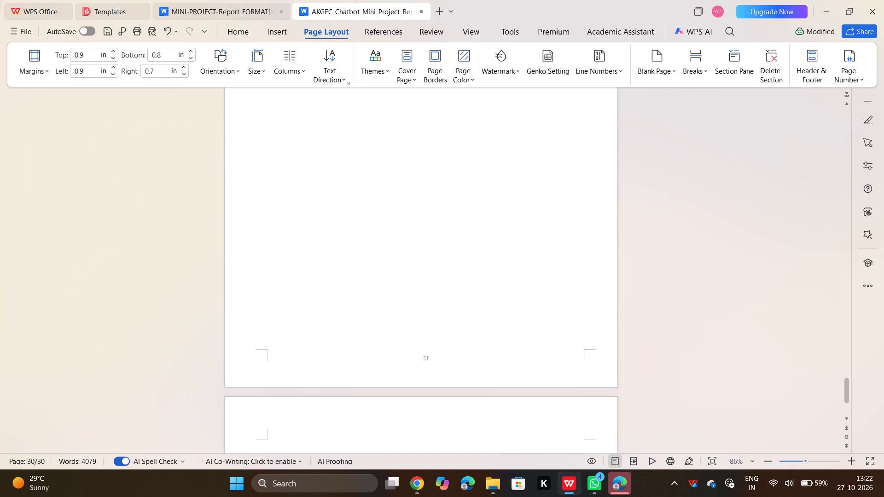
scroll(472, 261, up, 6)
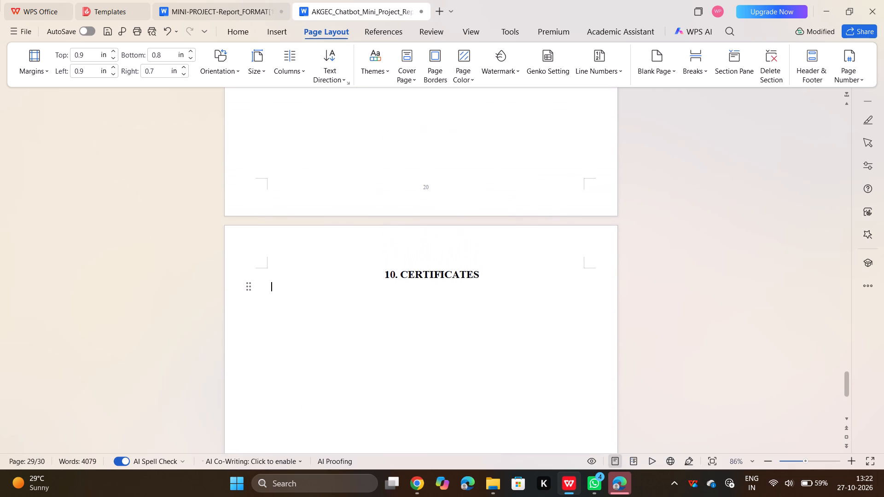
click(480, 272)
drag(480, 272, 372, 261)
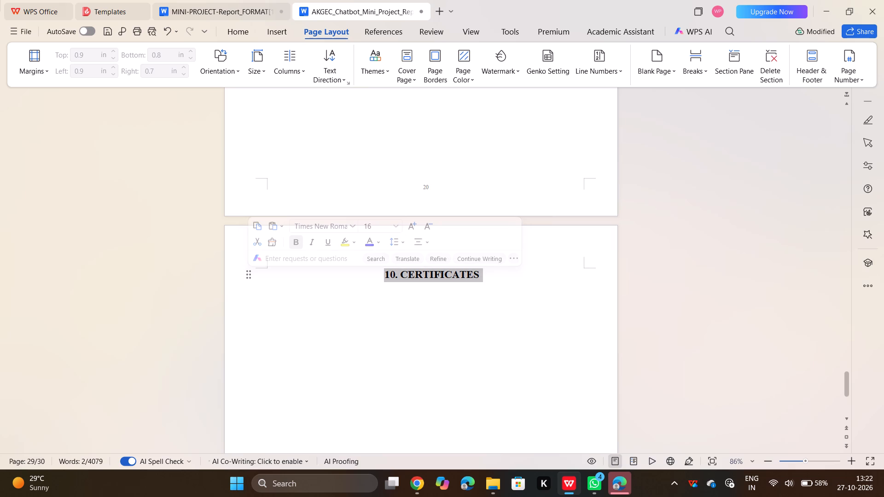
click(414, 321)
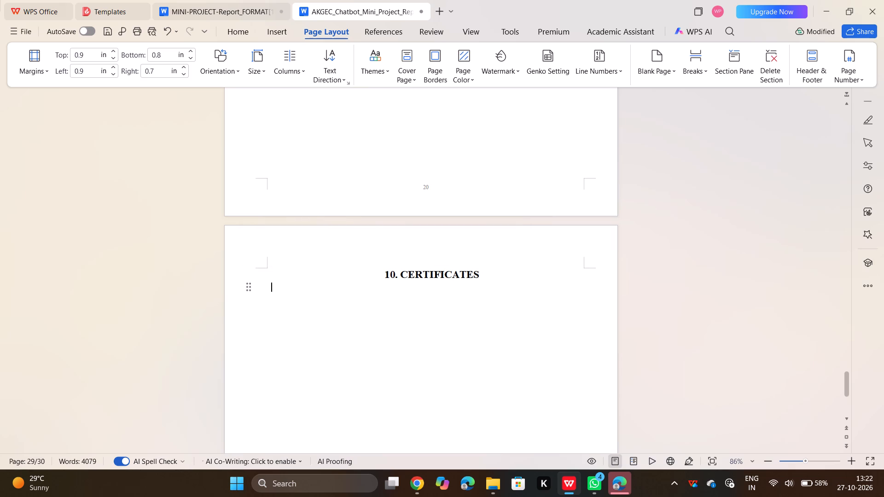
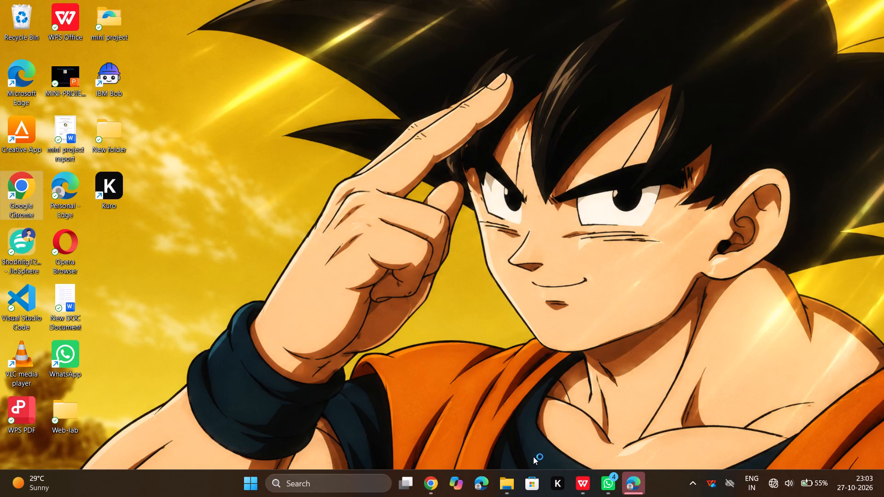
Look through the available Wi-Fi networks and bring up the options of the connected network.
click(774, 482)
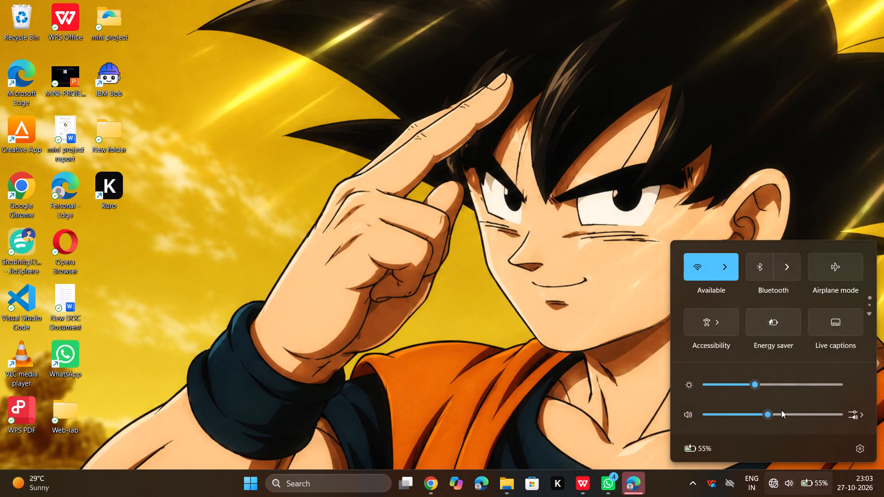
click(724, 272)
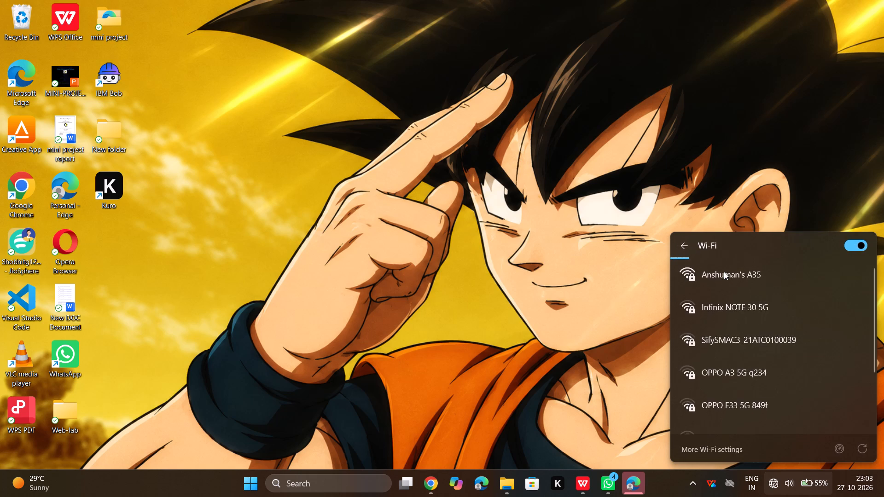
scroll(722, 342, down, 1)
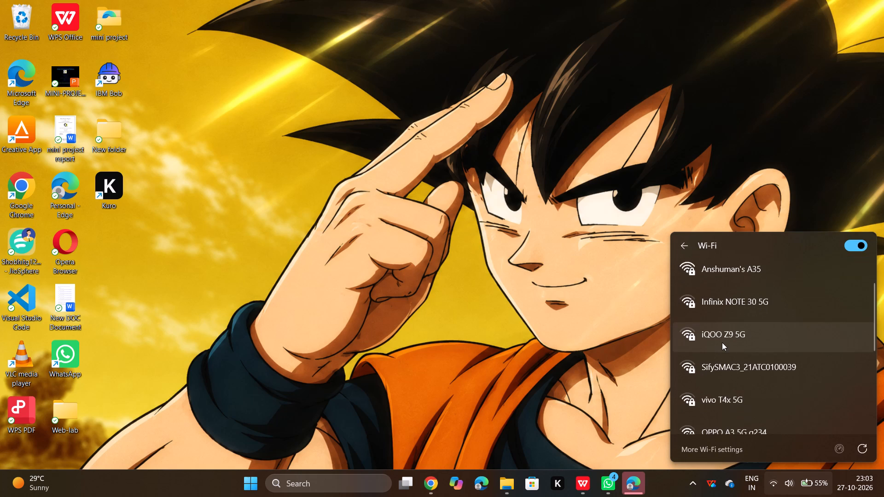
scroll(722, 342, down, 5)
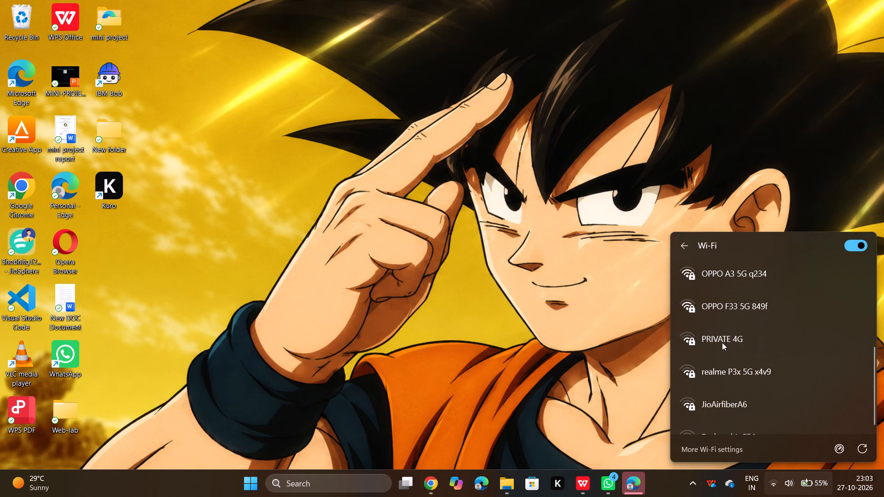
scroll(722, 342, down, 2)
scroll(722, 342, up, 5)
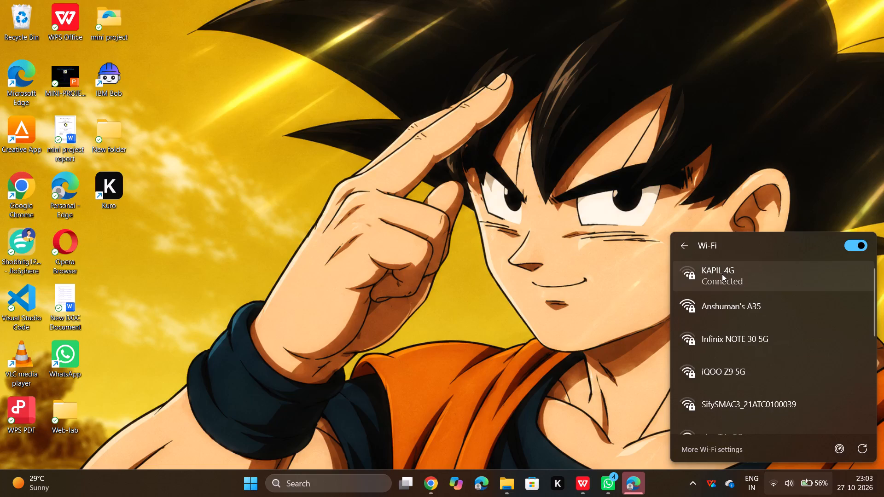
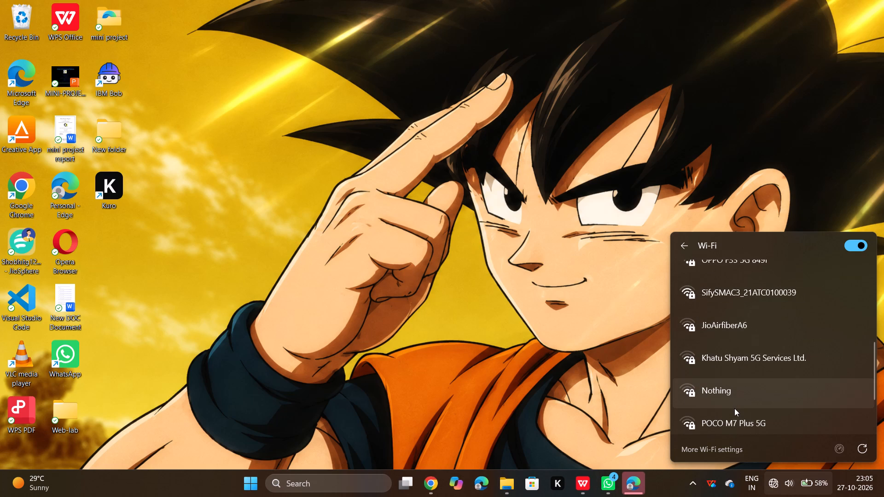
Look back through the available Wi-Fi networks to check which one the computer is connected to.
scroll(734, 408, up, 3)
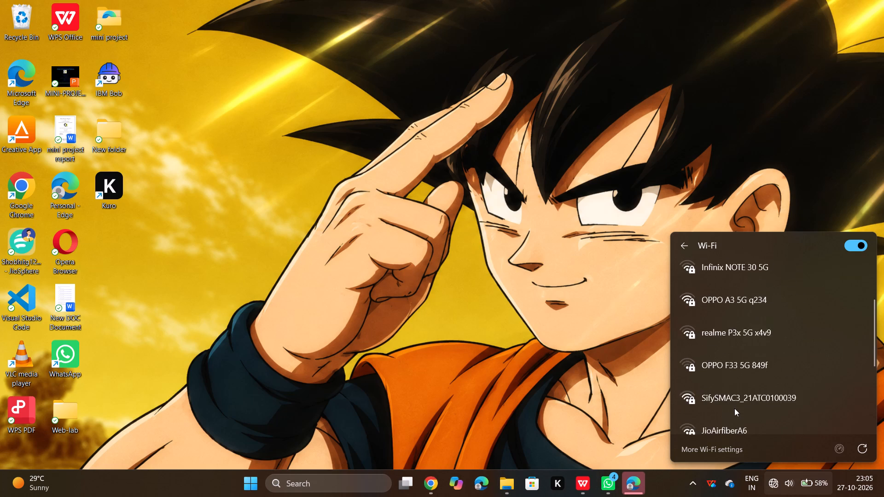
scroll(734, 408, up, 4)
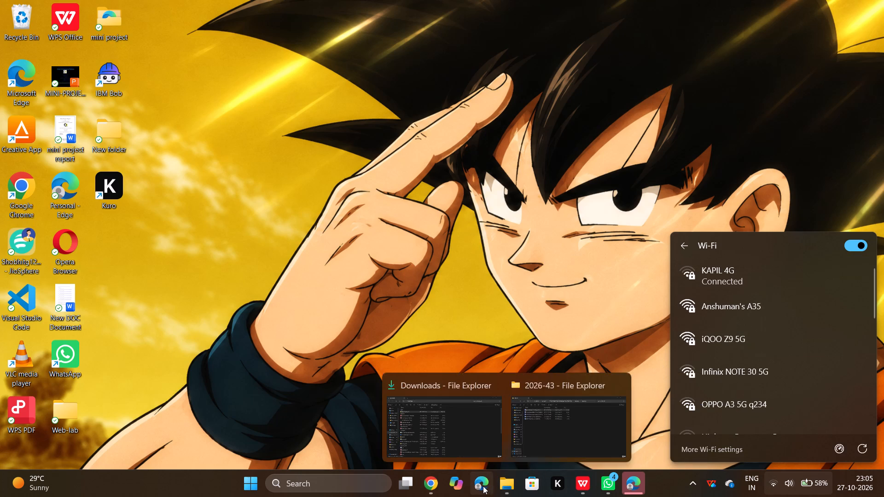
Turn on the computer's mobile hotspot in the quick settings.
click(771, 489)
click(771, 489)
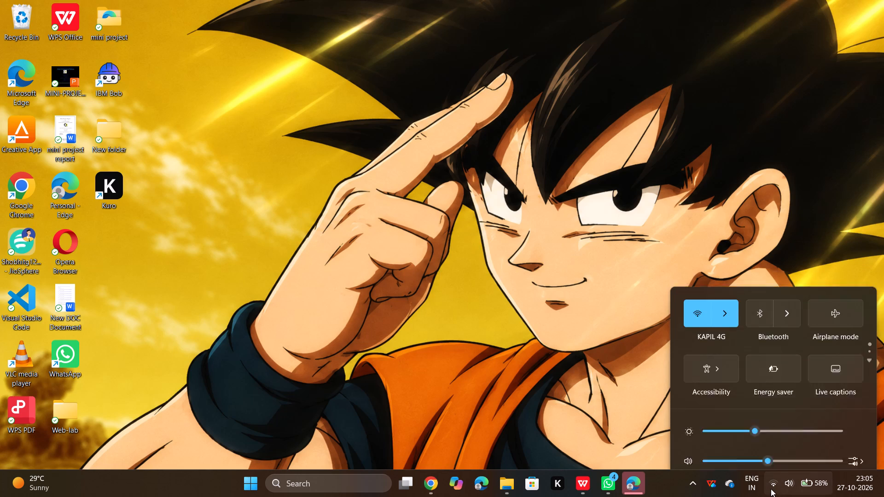
double_click(871, 318)
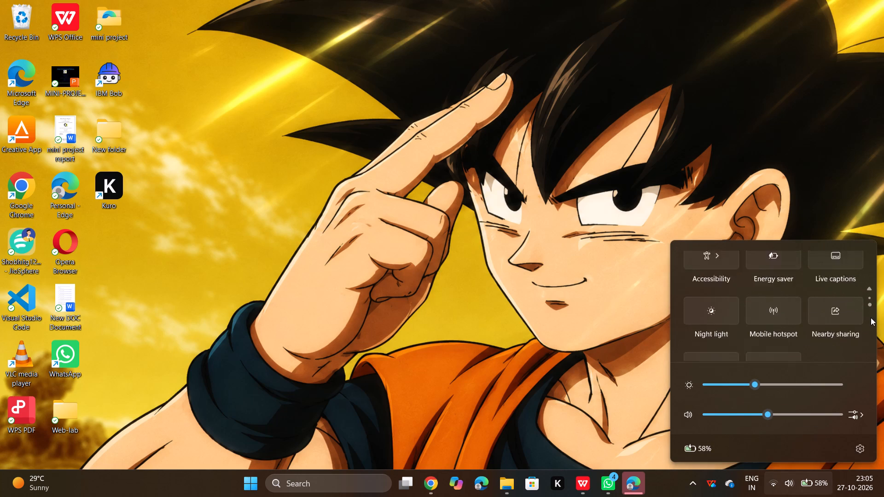
click(767, 277)
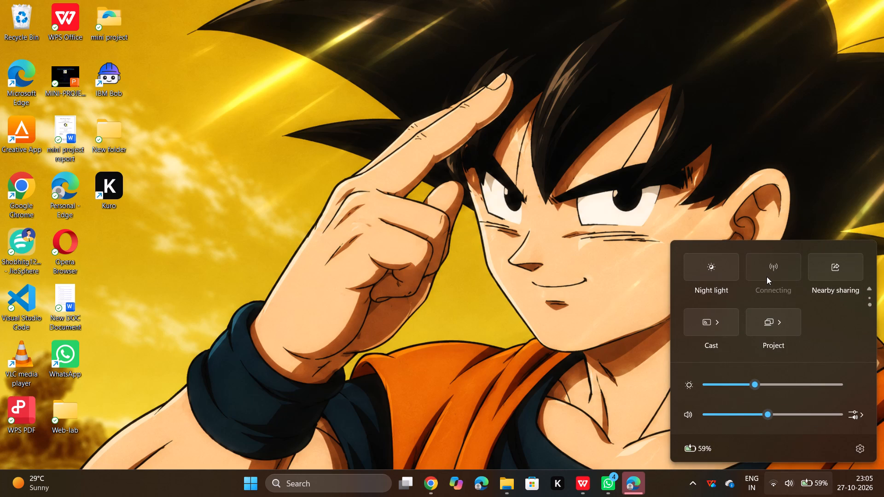